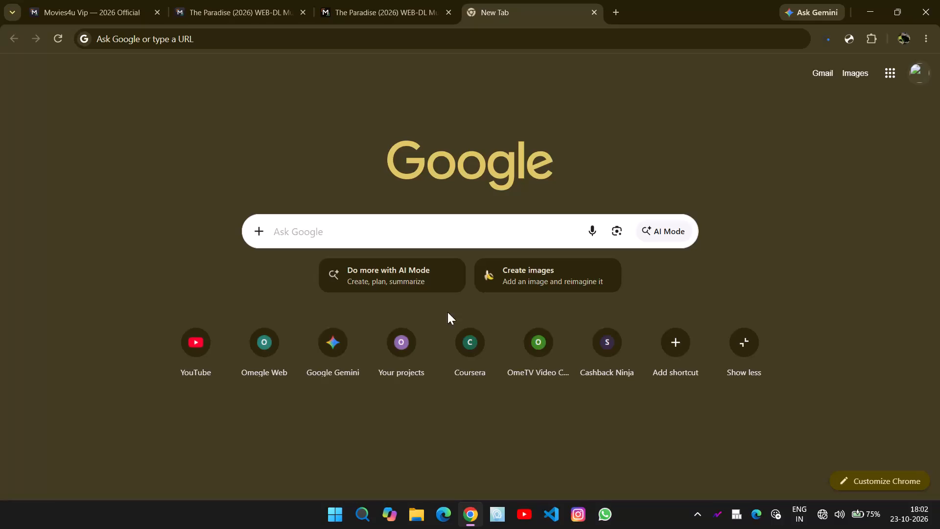
# Close the browser window.
pyautogui.click(931, 0)
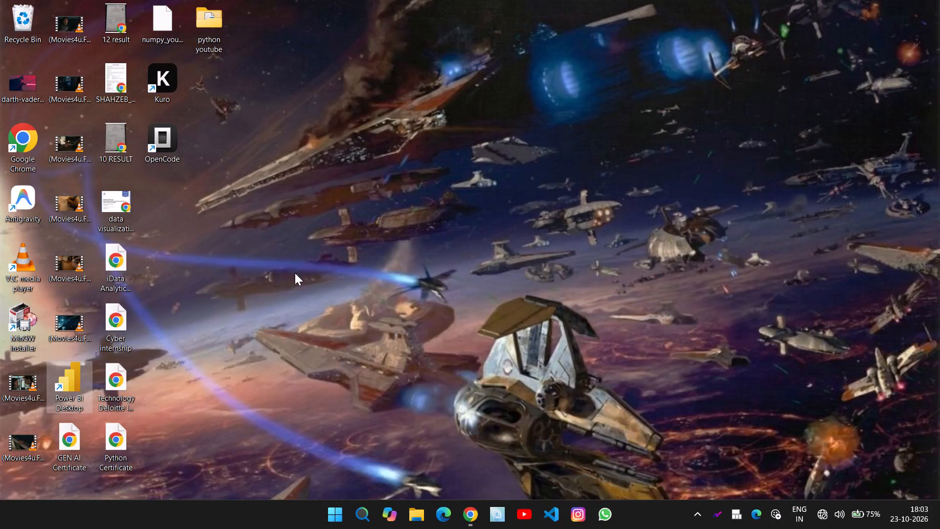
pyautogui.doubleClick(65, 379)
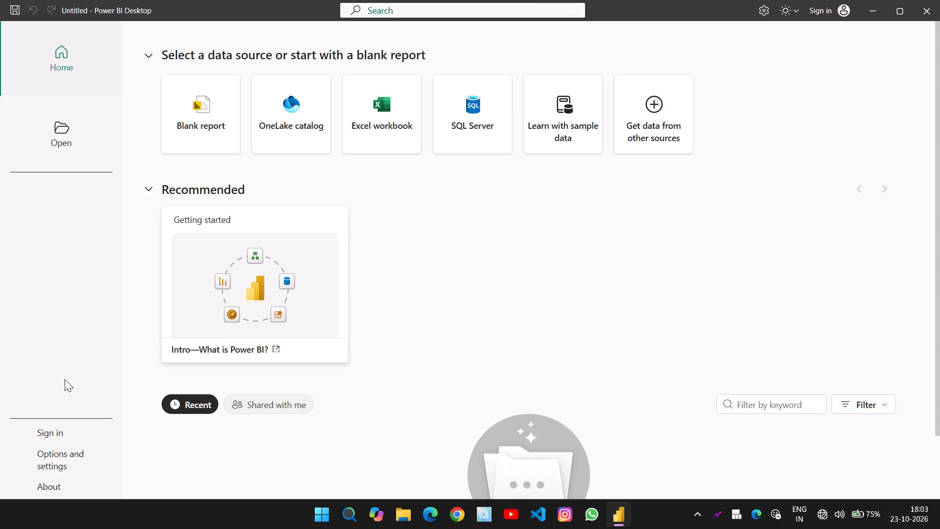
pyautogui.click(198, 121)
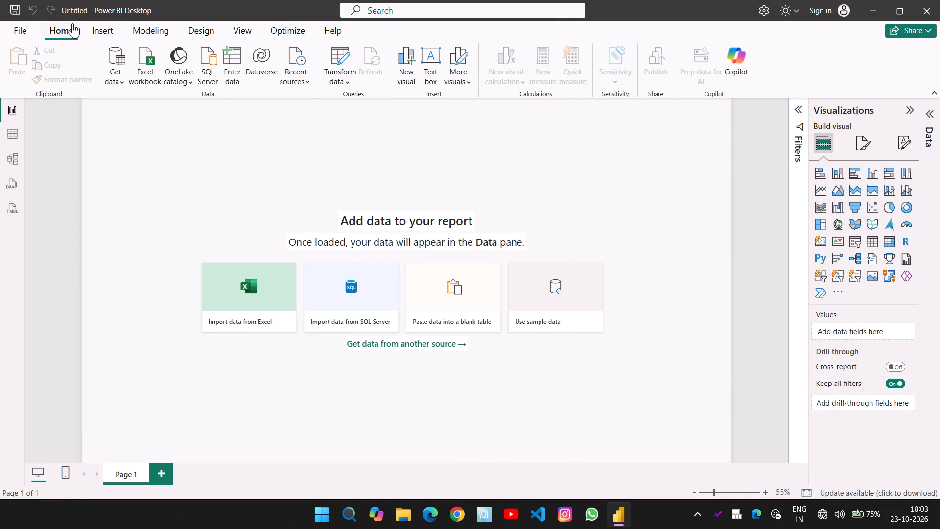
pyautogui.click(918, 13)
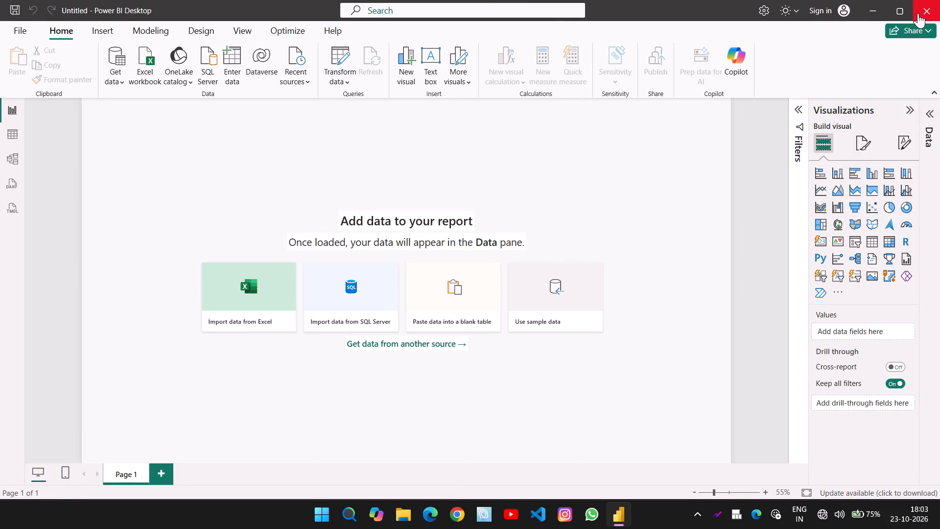
# Launch Power BI Desktop from the desktop and start a blank report.
pyautogui.doubleClick(74, 388)
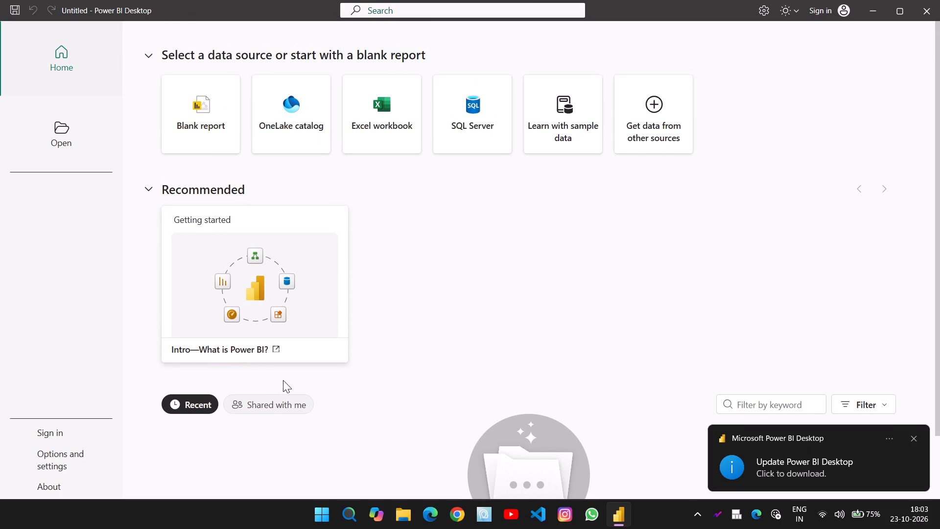
pyautogui.click(208, 114)
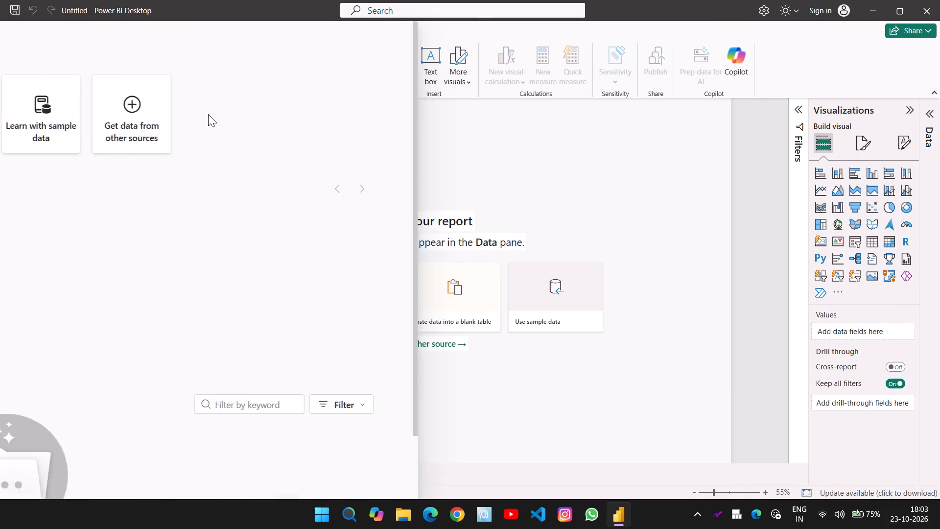
# Import Table 1 (Sheet1) from the Excel workbook business-operations-survey-2023-CSV-notes in Downloads and load it into the report.
pyautogui.click(257, 304)
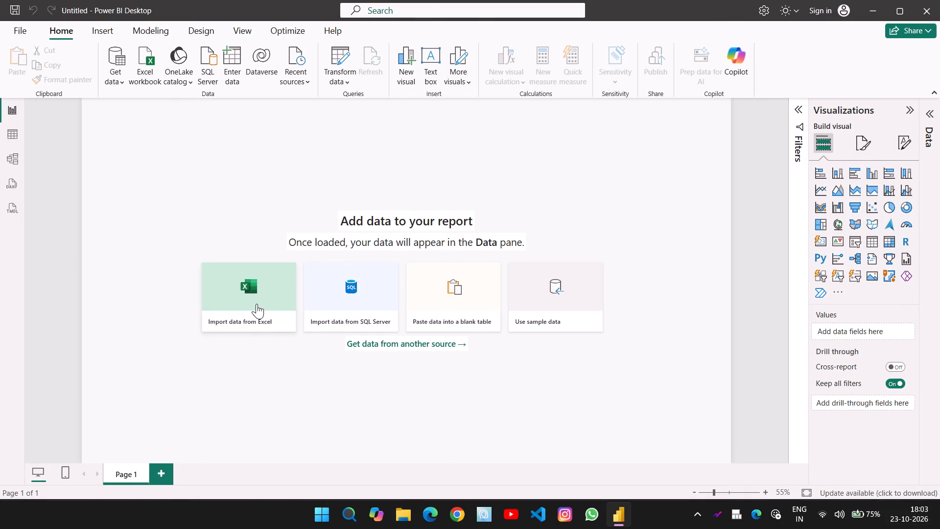
pyautogui.click(258, 321)
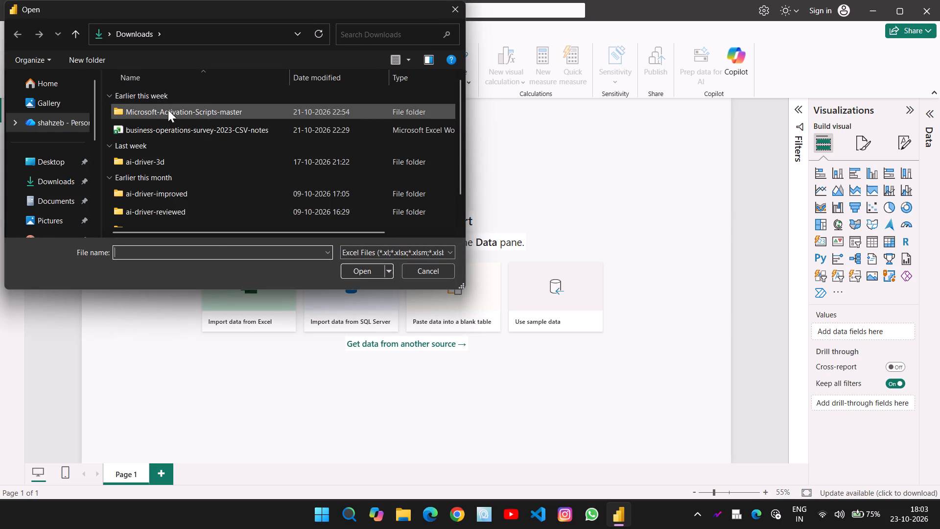
pyautogui.click(164, 125)
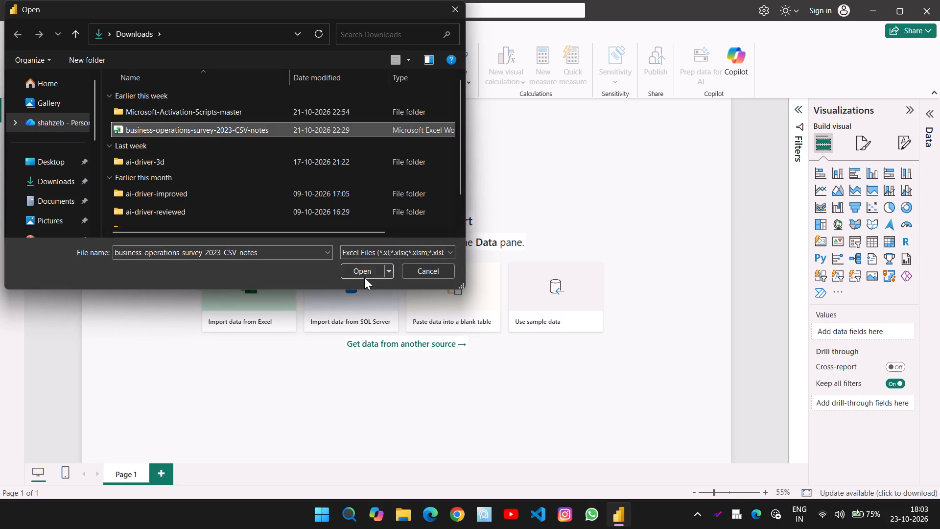
pyautogui.click(359, 264)
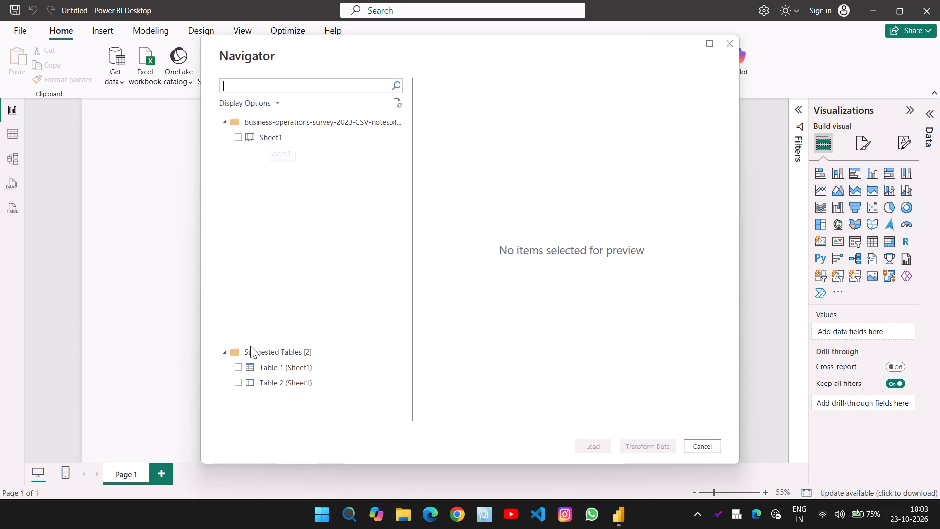
pyautogui.click(237, 367)
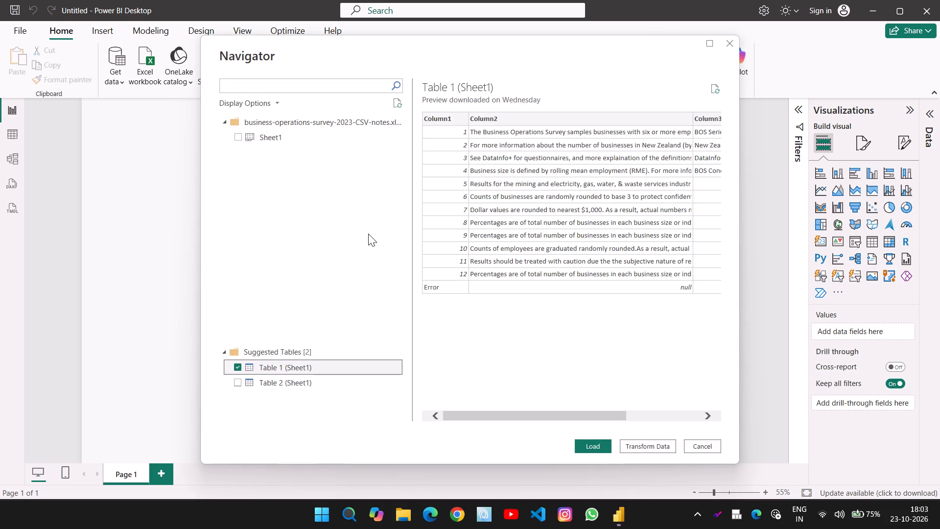
pyautogui.click(599, 449)
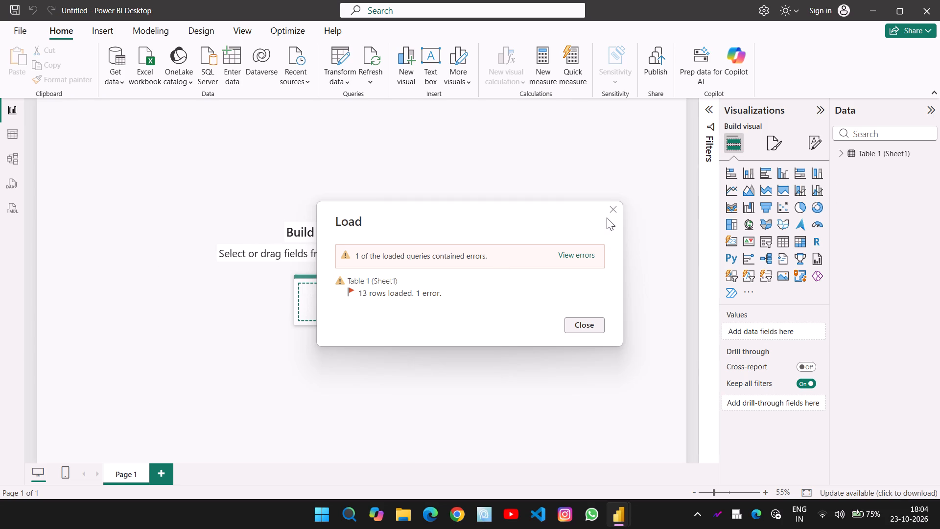
pyautogui.click(581, 331)
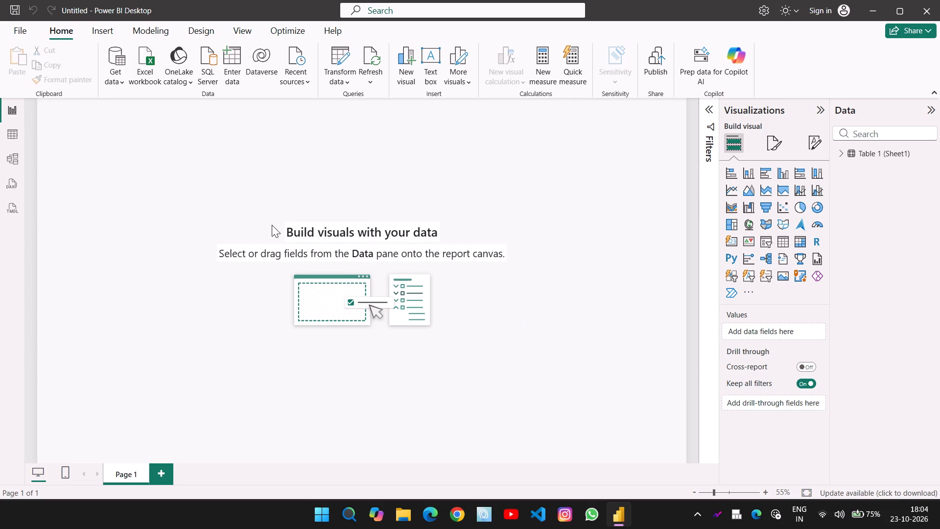
# Connect to the industry file in Downloads as a Text/CSV data source.
pyautogui.click(121, 83)
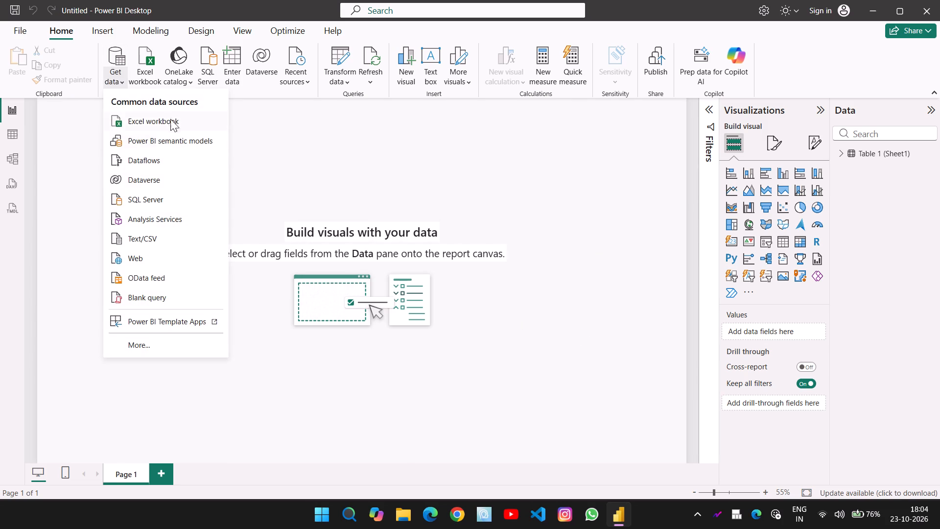
pyautogui.click(148, 345)
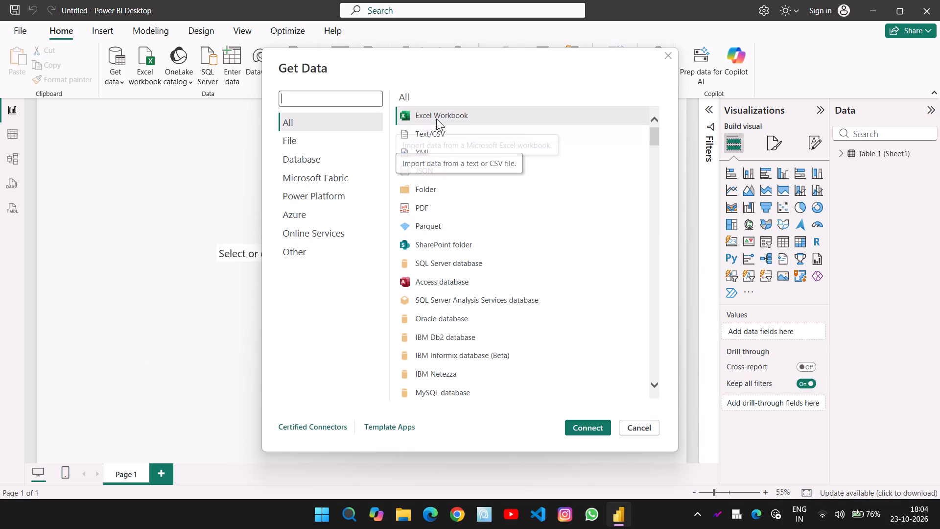
pyautogui.click(427, 131)
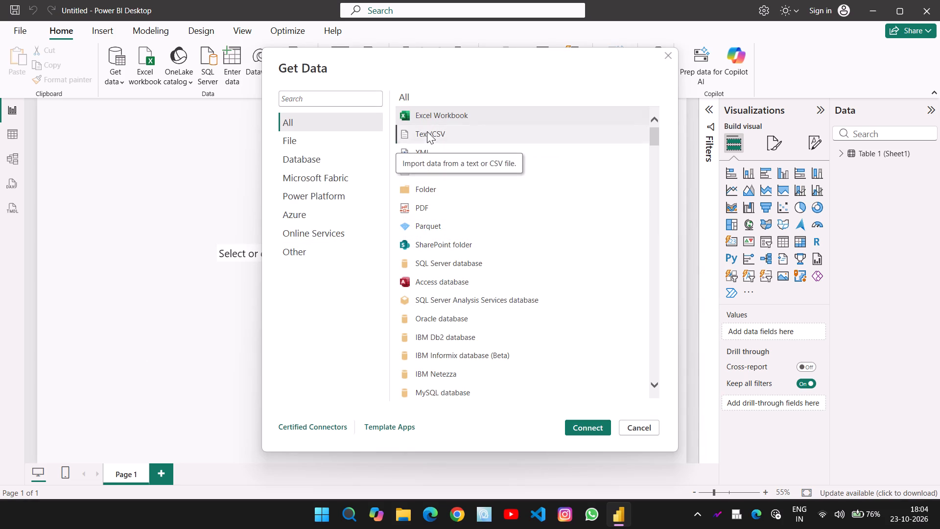
pyautogui.click(584, 427)
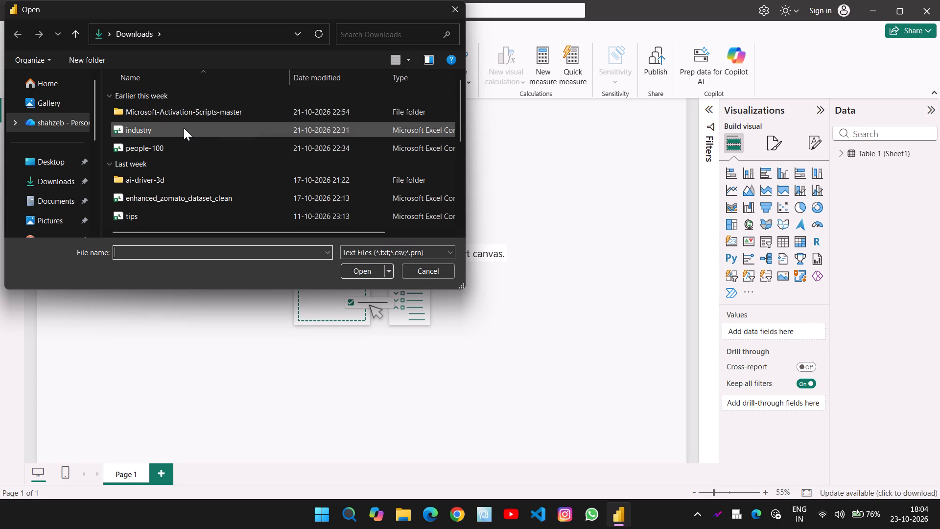
pyautogui.click(184, 128)
pyautogui.click(358, 268)
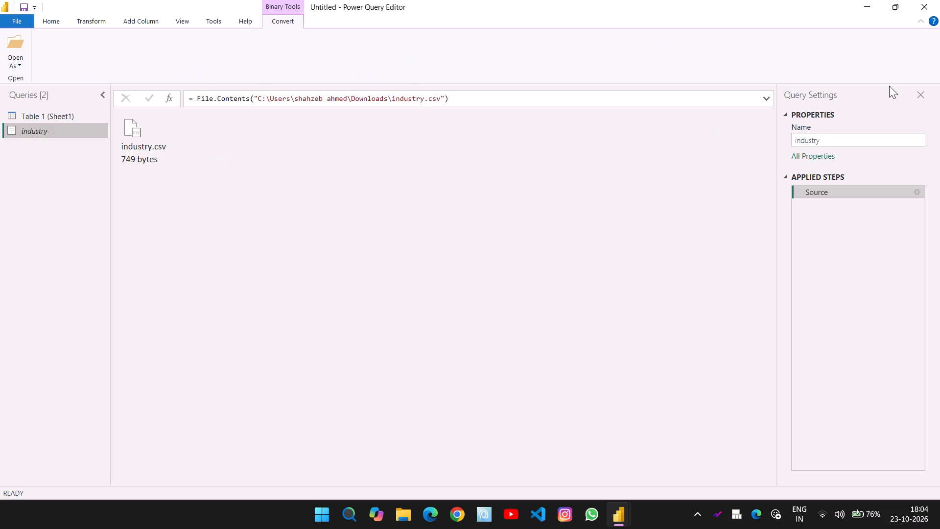
# Close the Power Query Editor and apply the pending query changes.
pyautogui.click(932, 7)
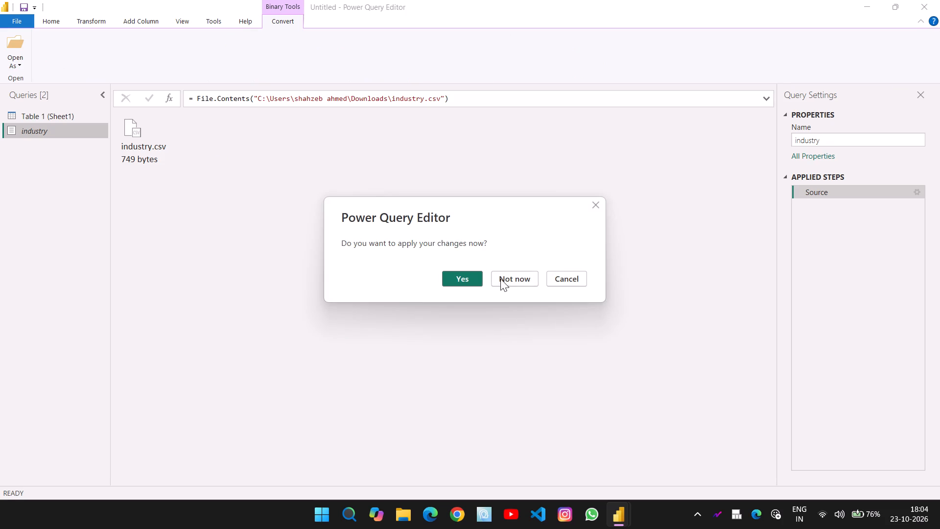
pyautogui.click(472, 281)
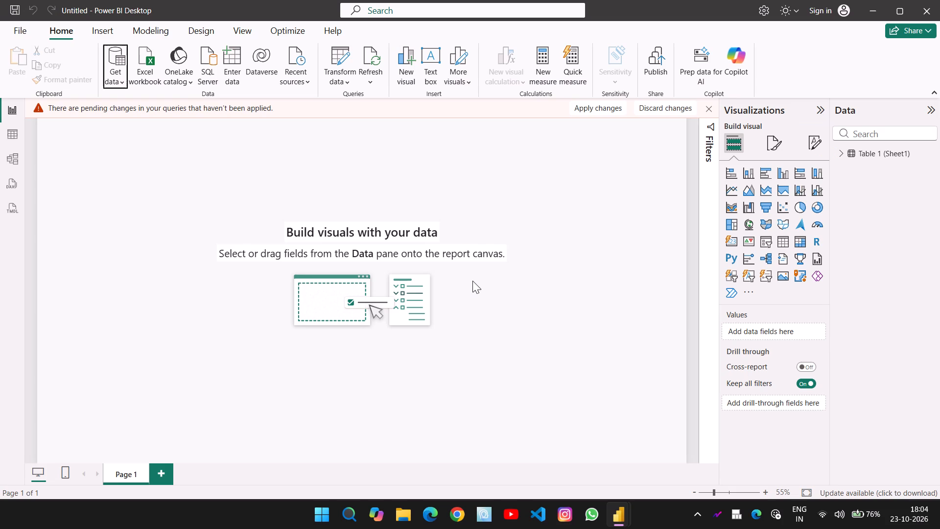
# Bring Sheet1, Table 1 and Table 2 from the business-operations-survey-2023-CSV-notes Excel workbook into Power Query using Transform Data.
pyautogui.click(122, 79)
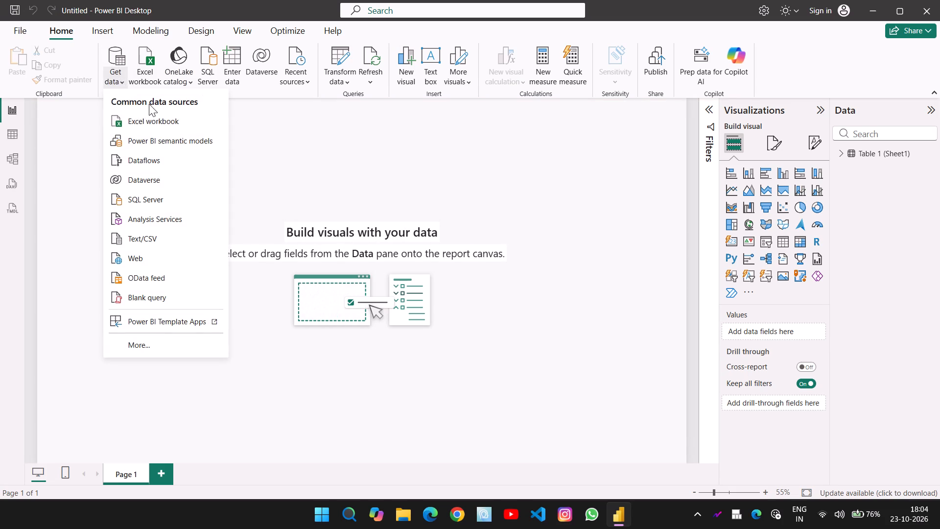
pyautogui.click(143, 120)
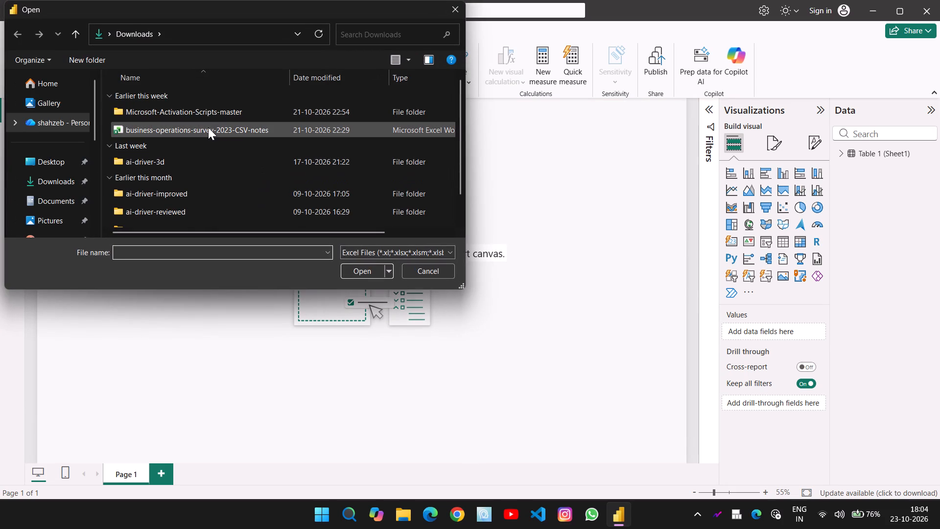
pyautogui.click(208, 127)
pyautogui.click(367, 273)
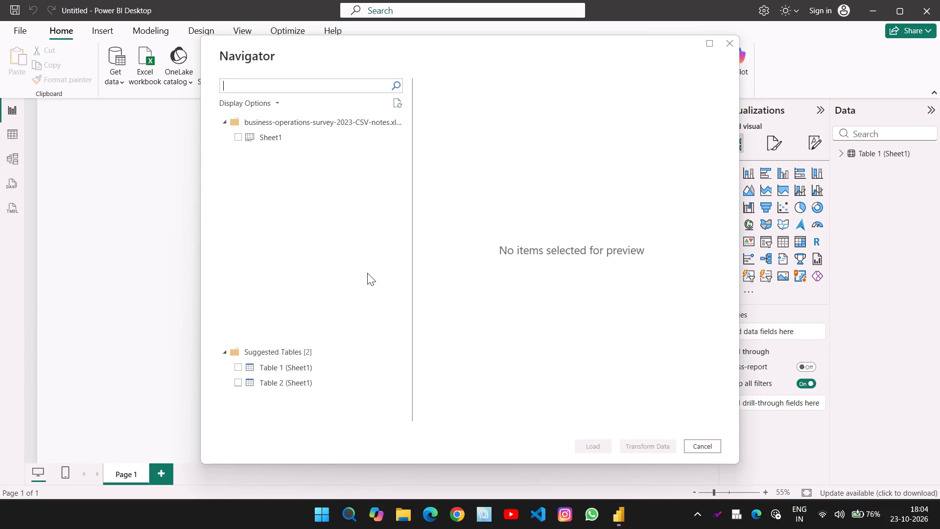
pyautogui.click(237, 135)
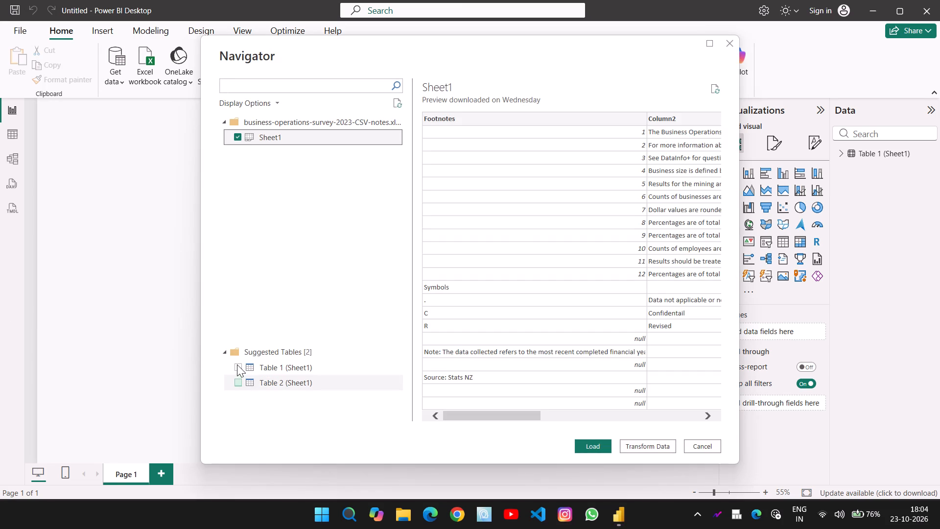
pyautogui.click(237, 364)
pyautogui.click(239, 383)
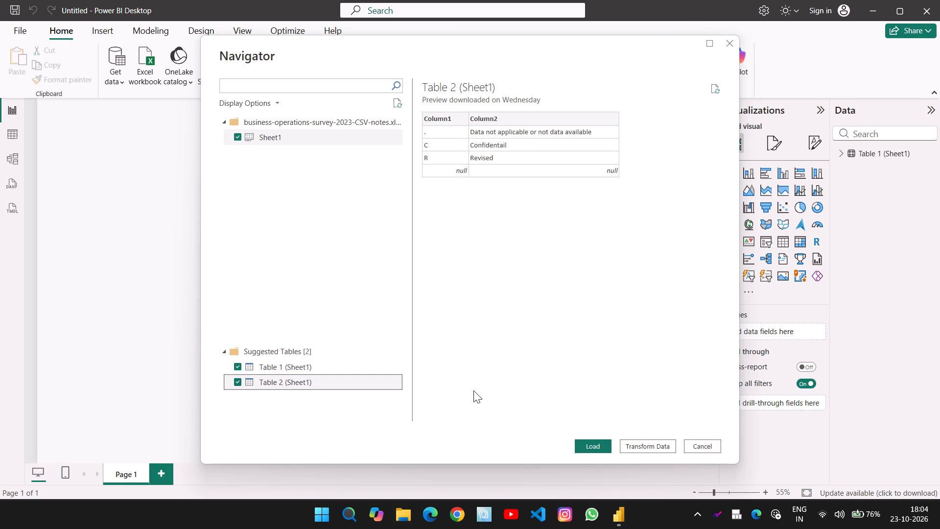
pyautogui.click(638, 447)
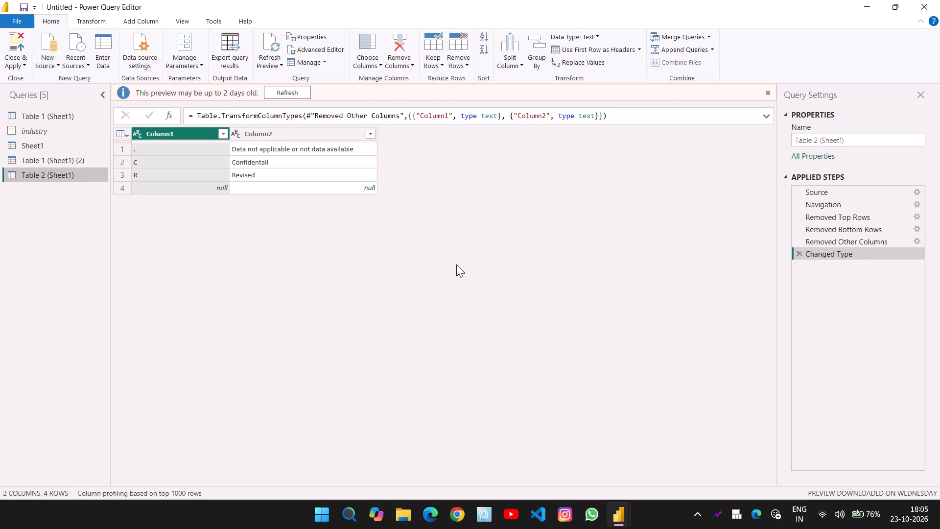
# Refresh the data preview of the Table 2 (Sheet1) query.
pyautogui.scroll(1, 328, 234)
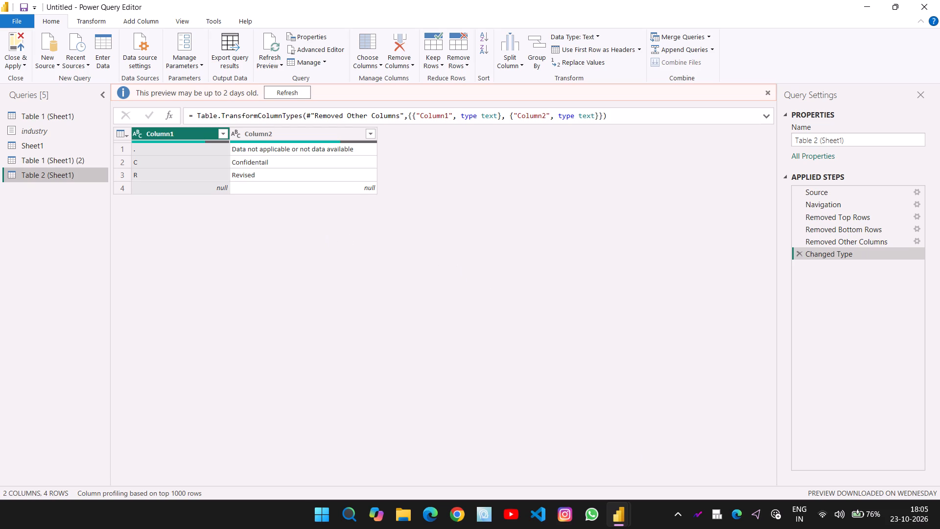
pyautogui.click(293, 93)
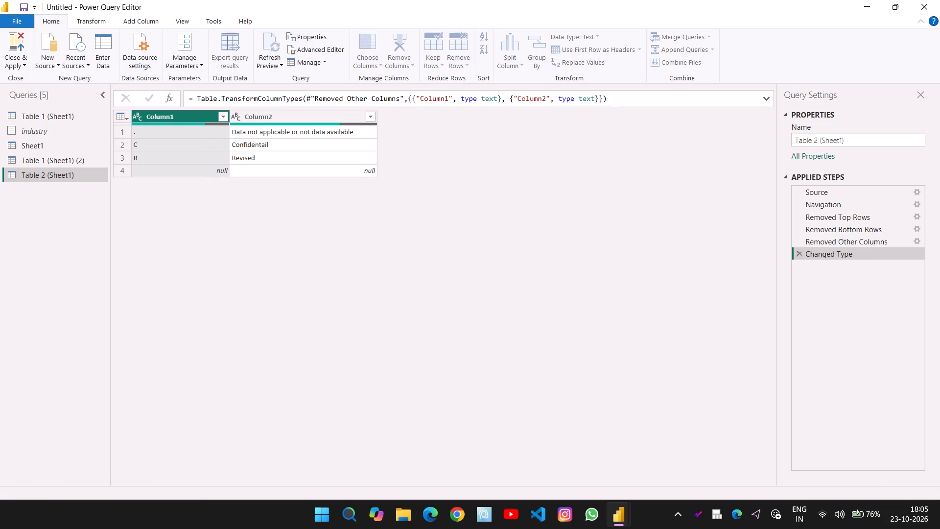
# Examine the data previews of the other queries, including Table 1, industry and Sheet1.
pyautogui.click(28, 162)
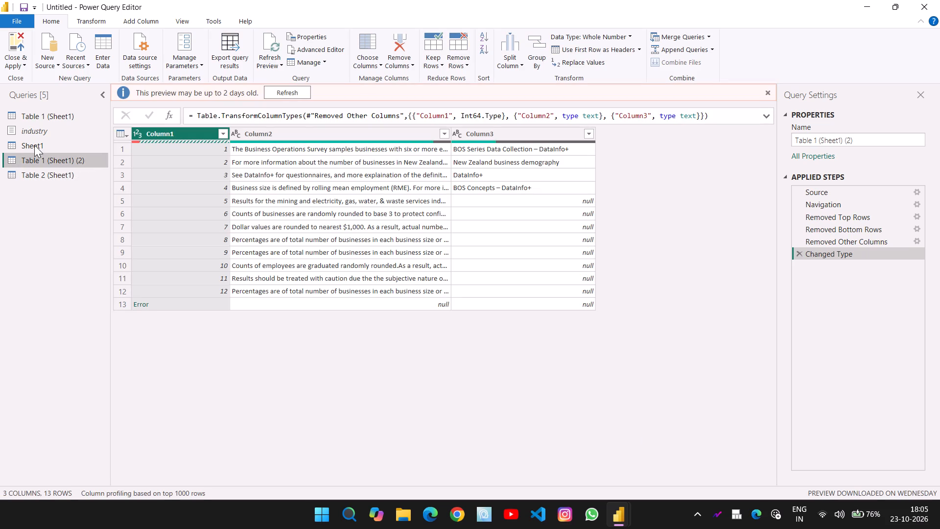
pyautogui.click(26, 144)
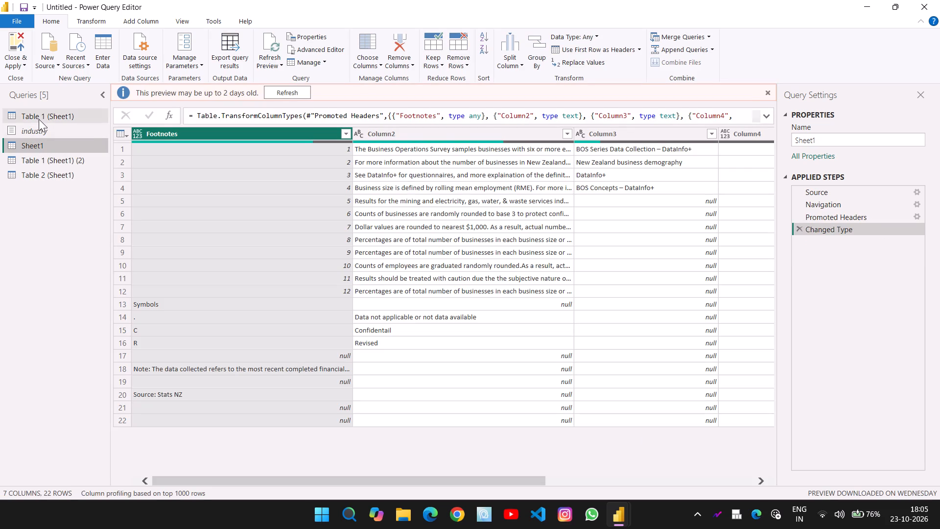
pyautogui.click(34, 116)
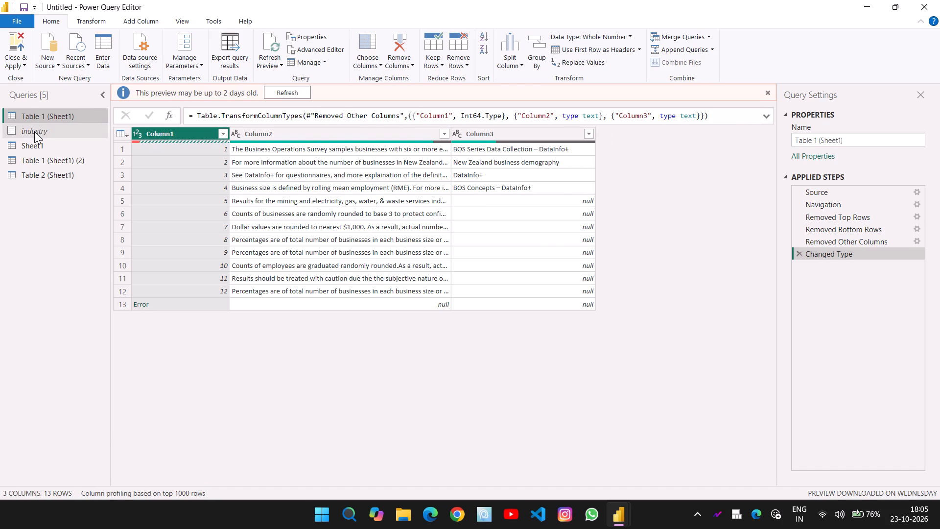
pyautogui.click(34, 131)
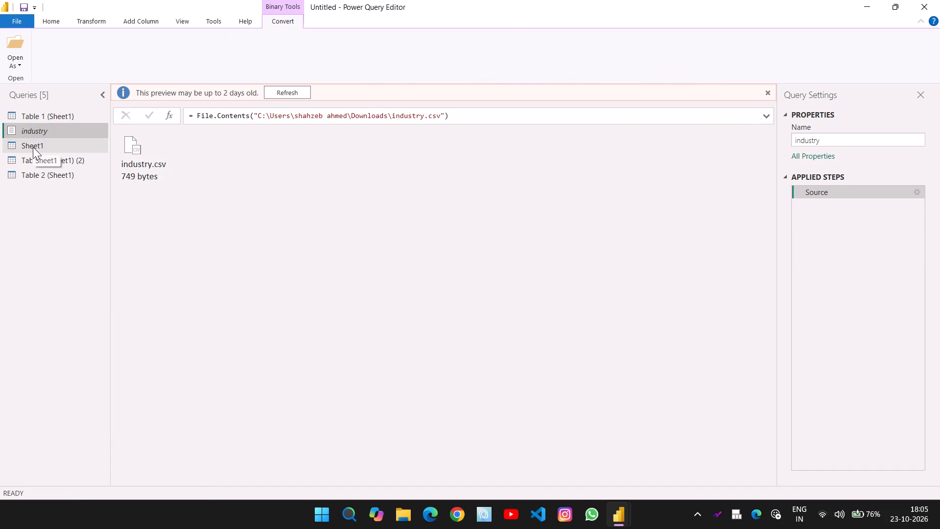
pyautogui.click(33, 147)
pyautogui.scroll(1, 261, 239)
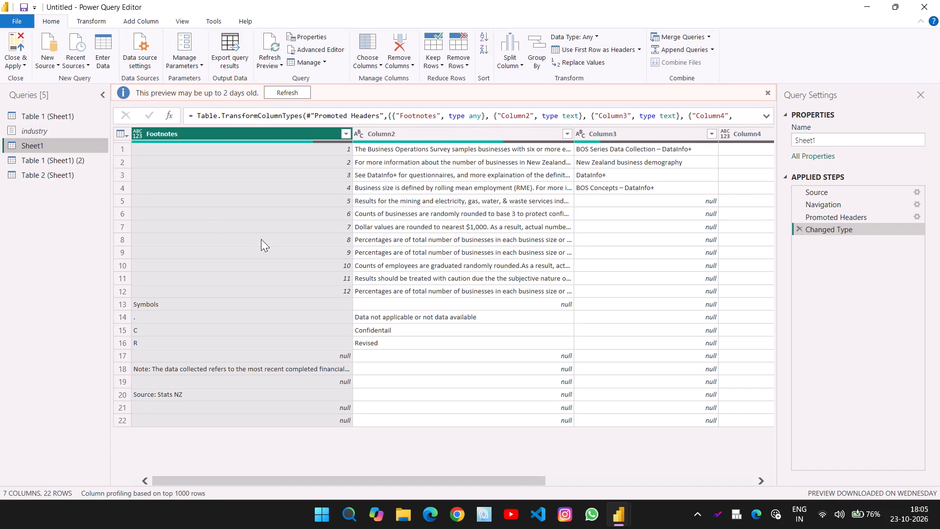
pyautogui.scroll(1, 261, 239)
pyautogui.hscroll(-3, 261, 239)
pyautogui.hscroll(4, 261, 239)
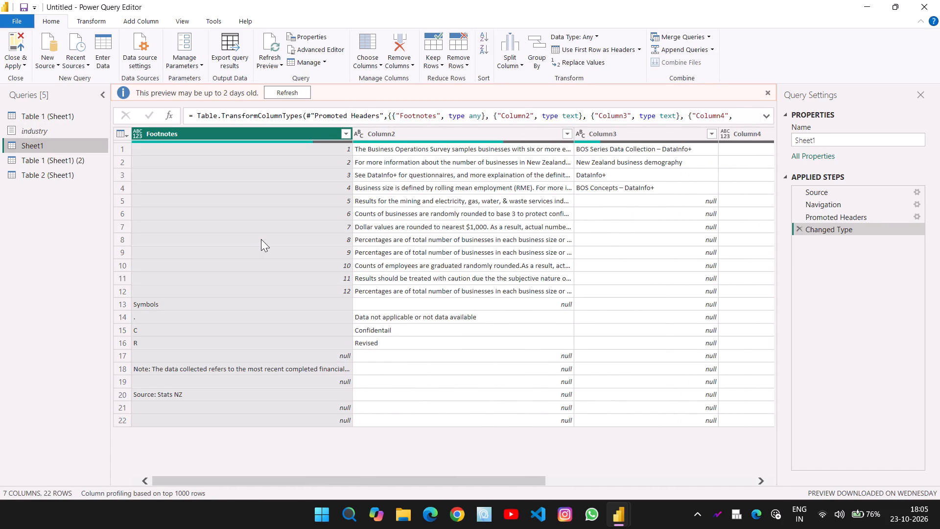
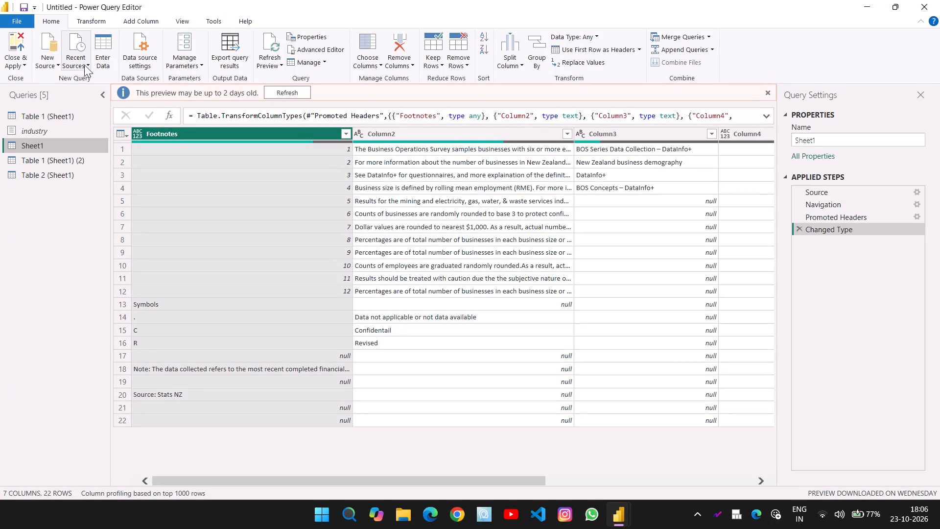
# Enable column quality and column distribution in the Sheet1 data preview.
pyautogui.click(94, 17)
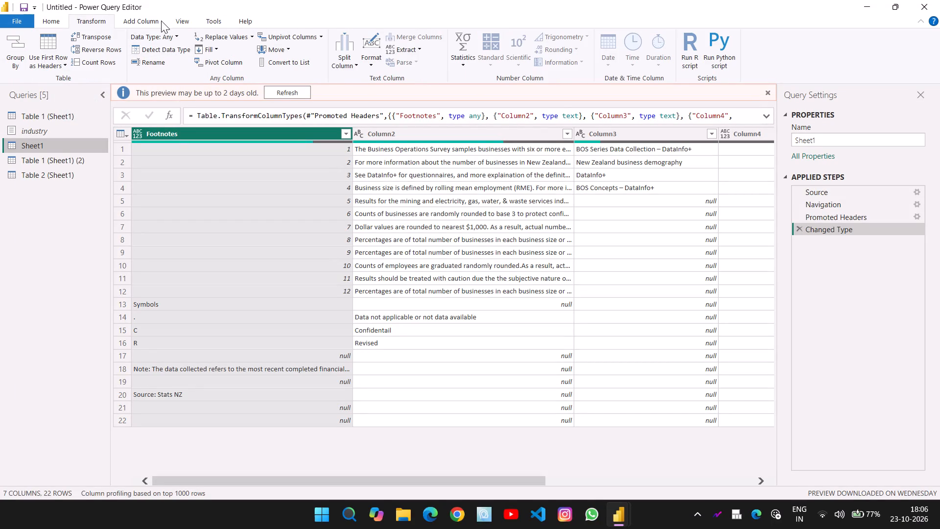
pyautogui.click(181, 22)
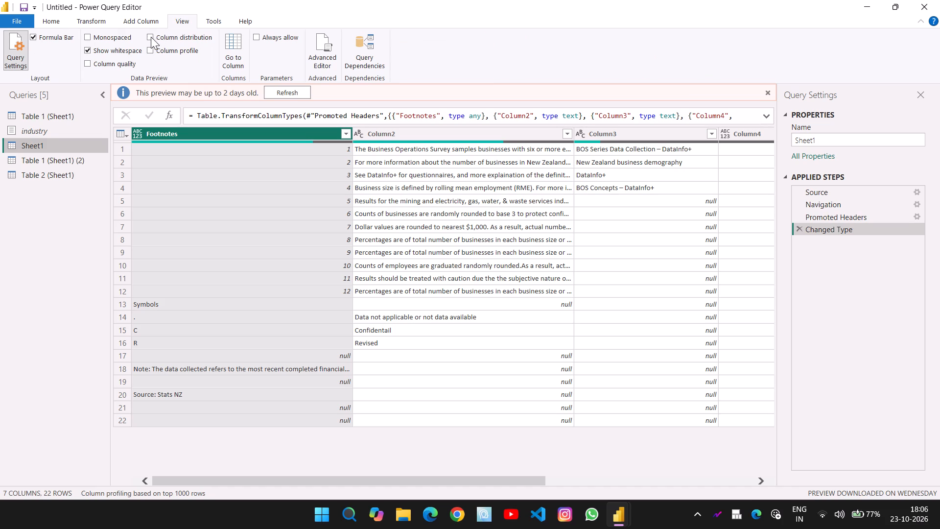
pyautogui.click(90, 65)
pyautogui.click(153, 36)
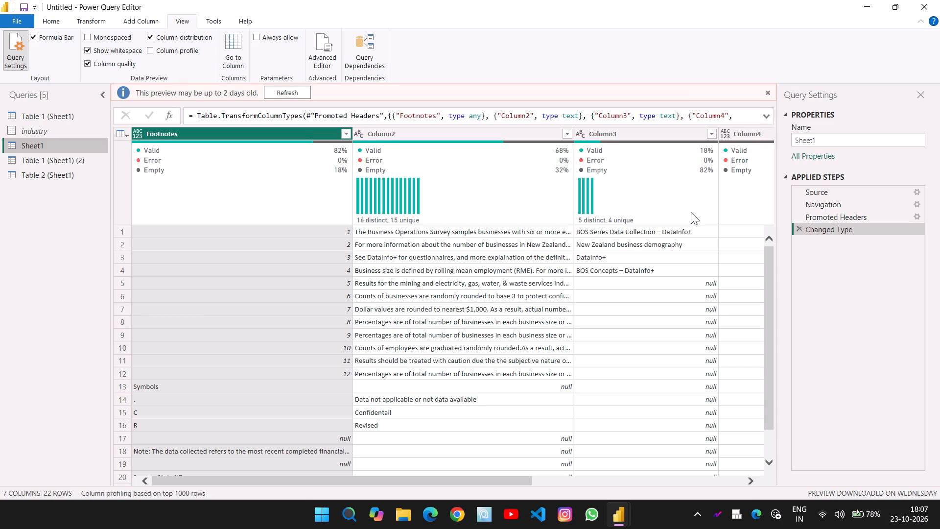
# Review the type options in the Promoted Headers step's settings for Sheet1, leaving them unchanged.
pyautogui.click(862, 211)
pyautogui.click(866, 215)
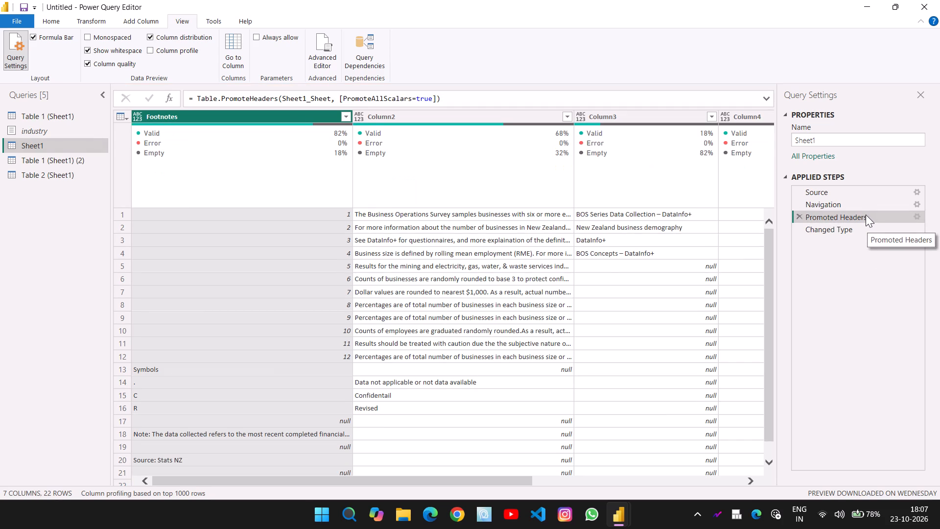
pyautogui.click(873, 218)
pyautogui.press('Return')
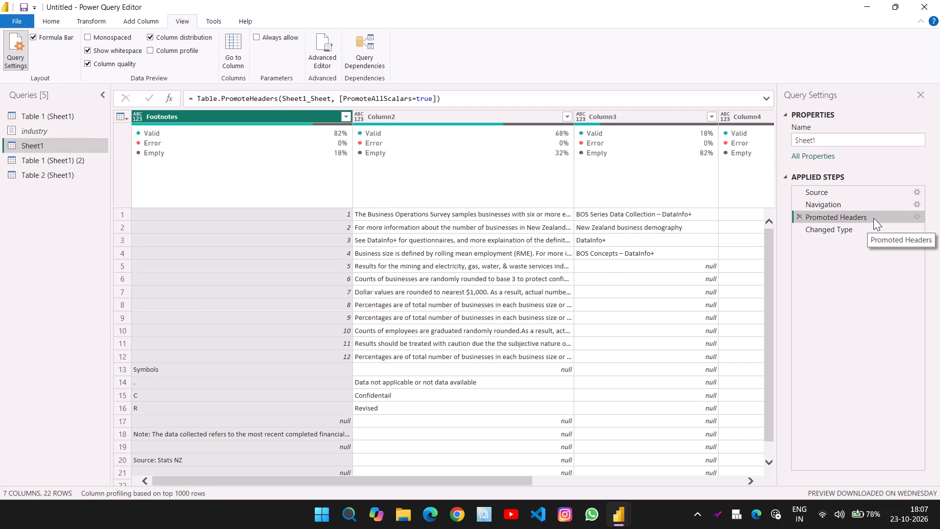
pyautogui.press('Return')
pyautogui.press('BackSpace')
pyautogui.press('BackSpace')
pyautogui.click(873, 218)
pyautogui.click(916, 217)
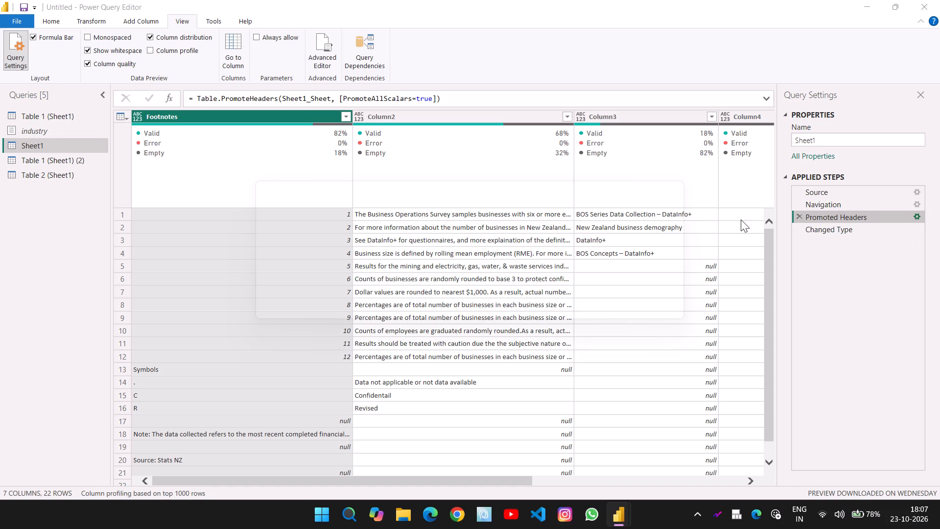
pyautogui.moveTo(358, 263); pyautogui.dragTo(375, 252)
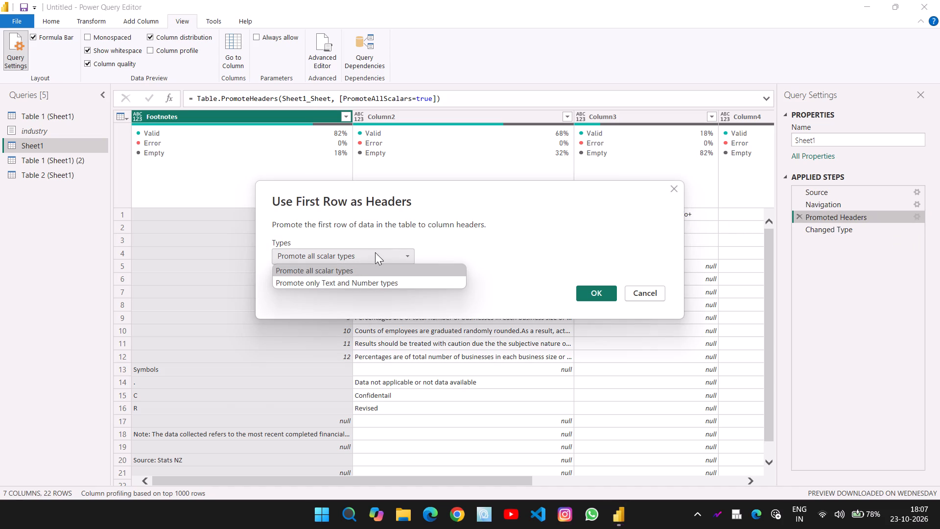
pyautogui.moveTo(375, 252); pyautogui.dragTo(673, 187)
pyautogui.click(673, 187)
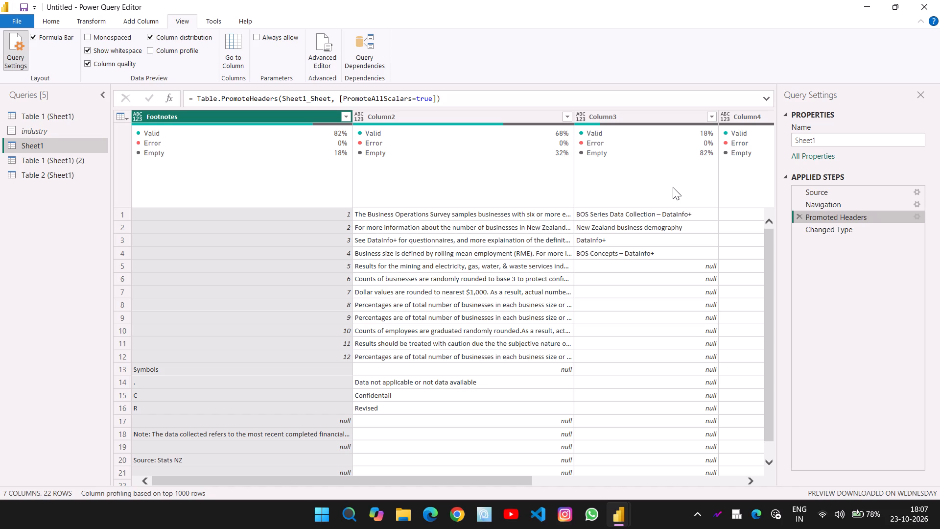
# Examine the Sheet1 preview at its Changed Type, Navigation, Promoted Headers and Source applied steps.
pyautogui.click(836, 226)
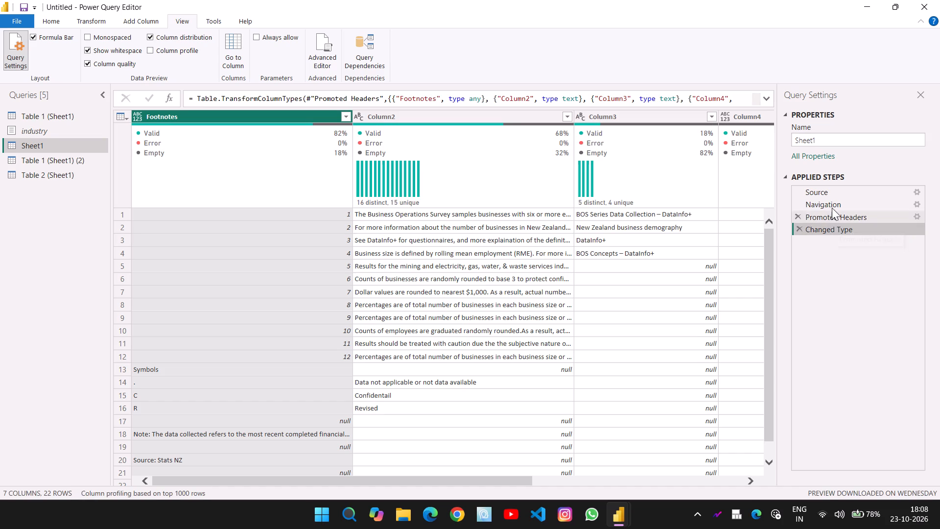
pyautogui.click(826, 203)
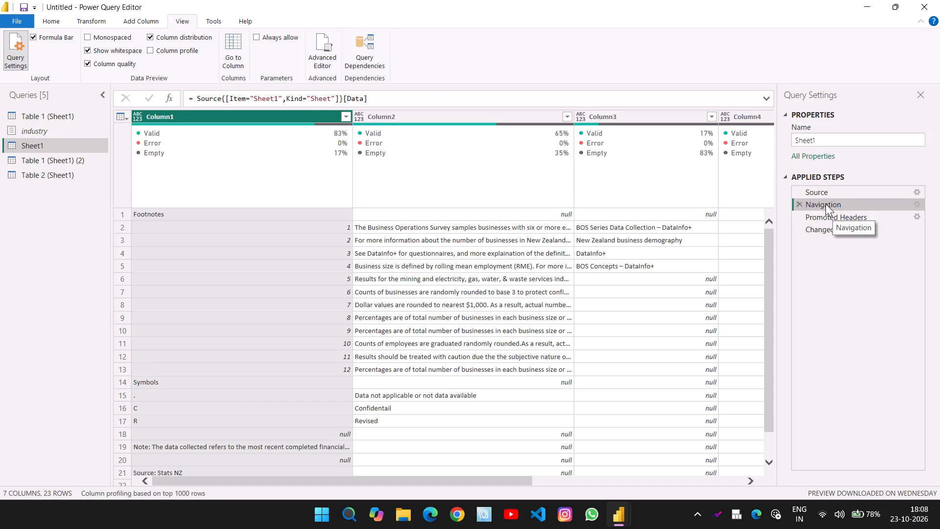
pyautogui.click(821, 212)
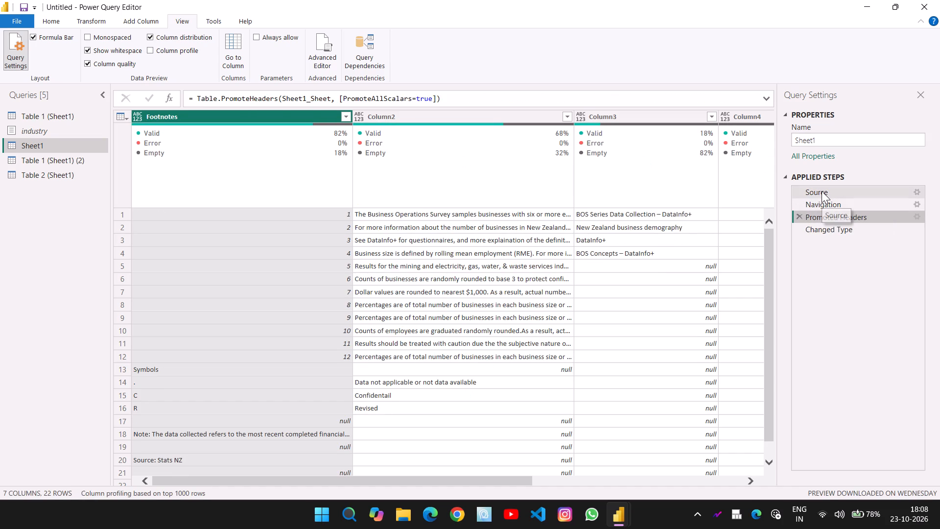
pyautogui.click(822, 191)
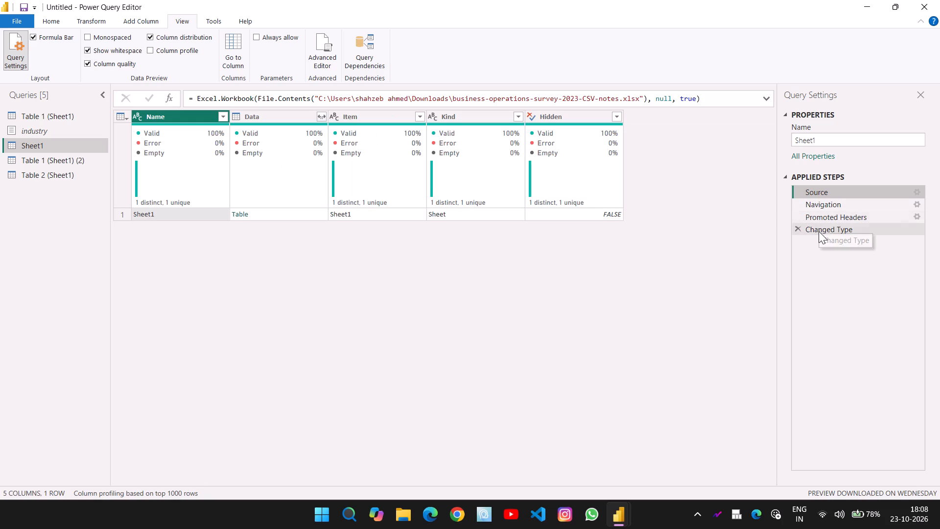
pyautogui.click(819, 231)
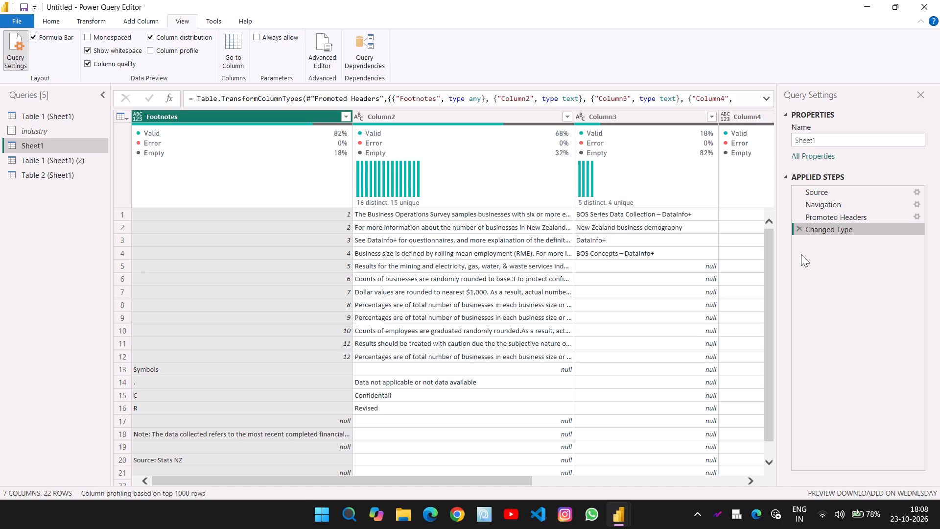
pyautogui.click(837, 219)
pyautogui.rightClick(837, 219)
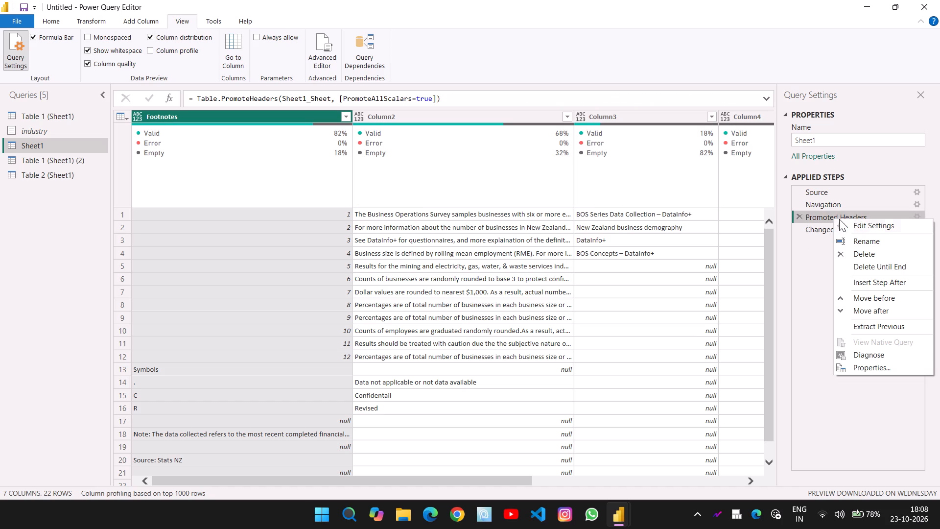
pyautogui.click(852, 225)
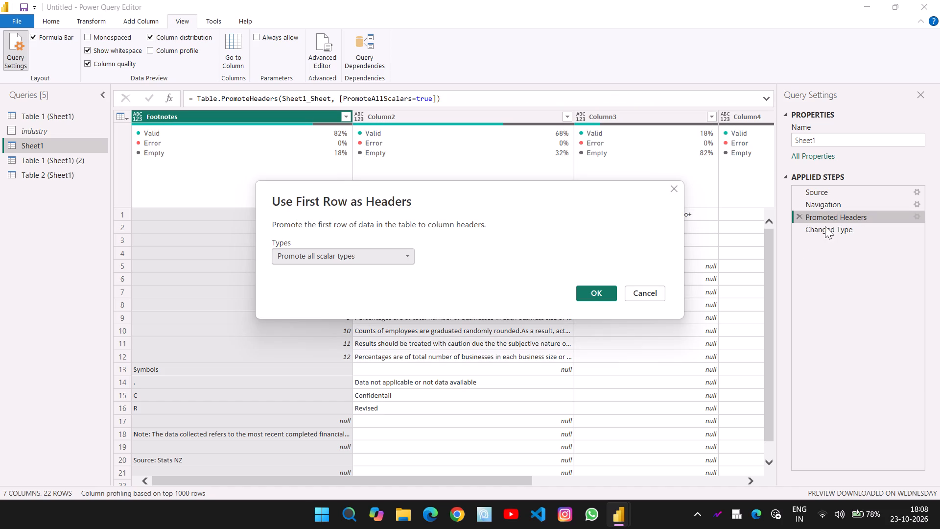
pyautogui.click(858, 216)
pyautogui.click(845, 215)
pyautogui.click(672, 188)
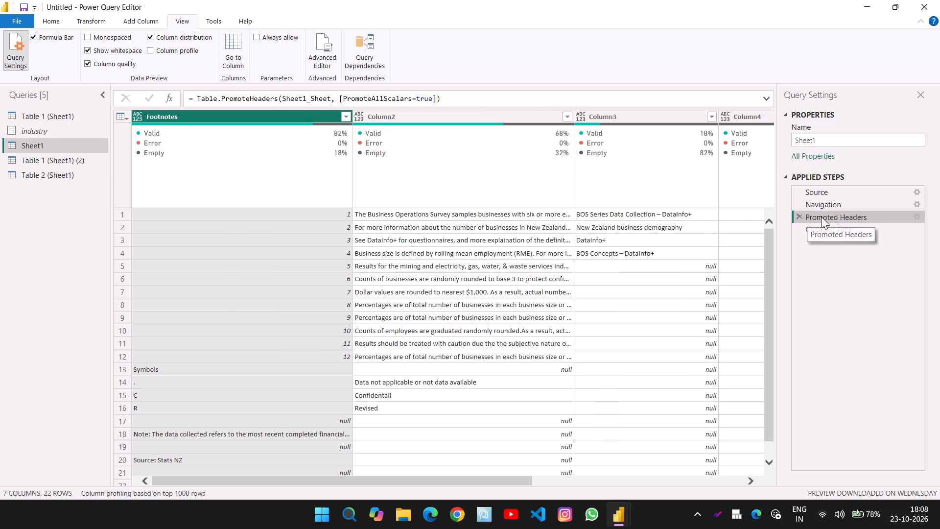
# Move the Promoted Headers step after the Changed Type step in the Sheet1 query.
pyautogui.click(821, 216)
pyautogui.click(821, 216)
pyautogui.moveTo(859, 211); pyautogui.dragTo(862, 222)
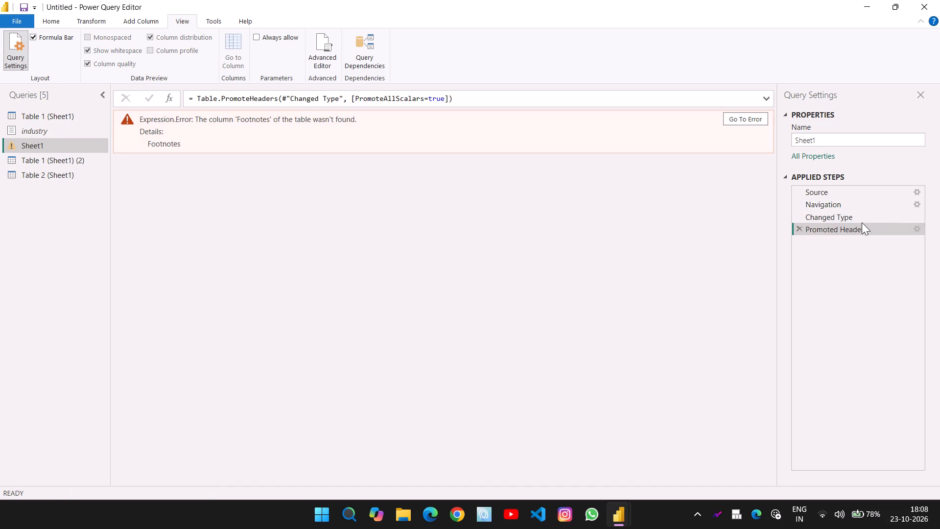
# Examine the Sheet1 query at its Changed Type, Navigation and Source steps in the reordered sequence.
pyautogui.click(840, 217)
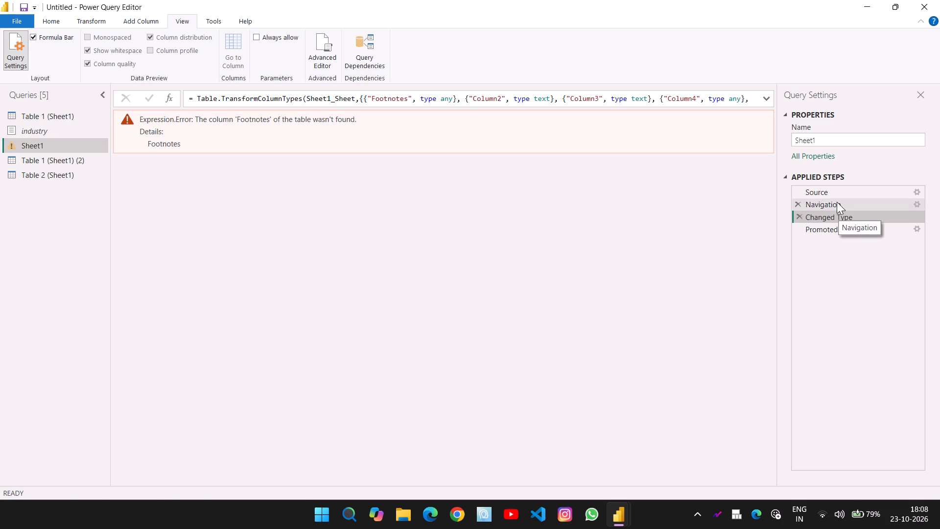
pyautogui.click(837, 202)
pyautogui.click(816, 192)
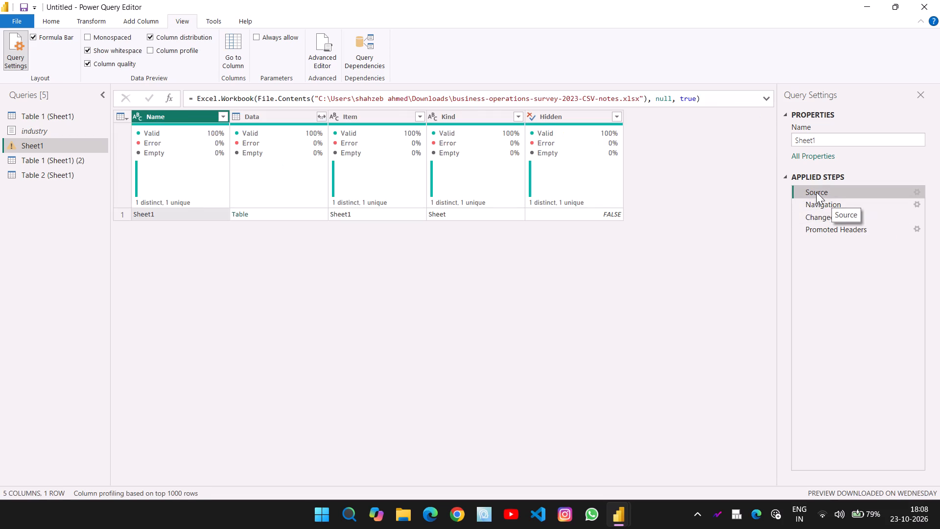
pyautogui.click(824, 201)
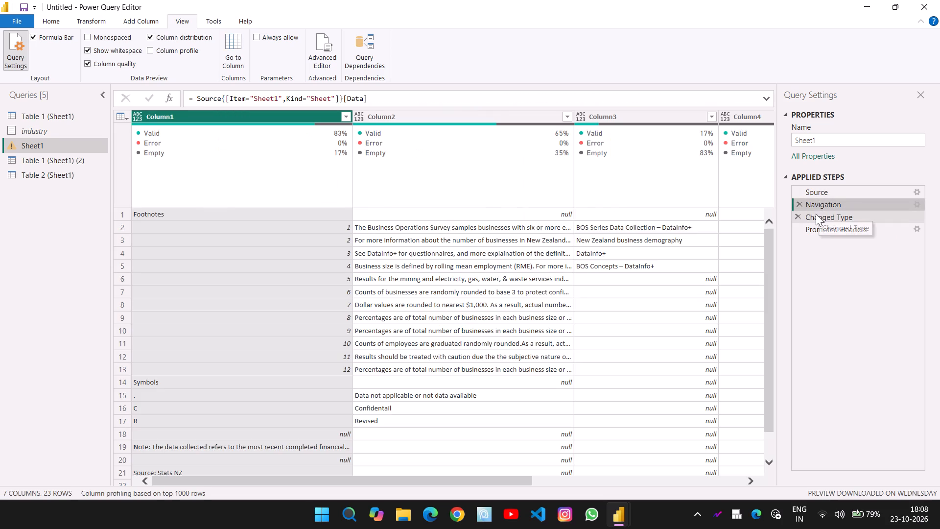
pyautogui.click(816, 214)
pyautogui.click(816, 214)
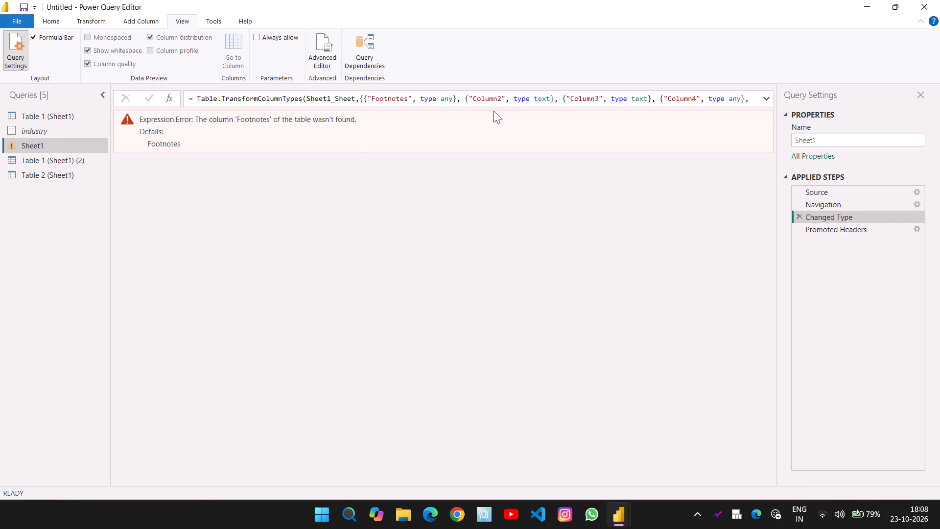
pyautogui.click(177, 162)
pyautogui.click(23, 144)
# Trim the text in Column2 of the Table 1 (Sheet1) query.
pyautogui.click(44, 115)
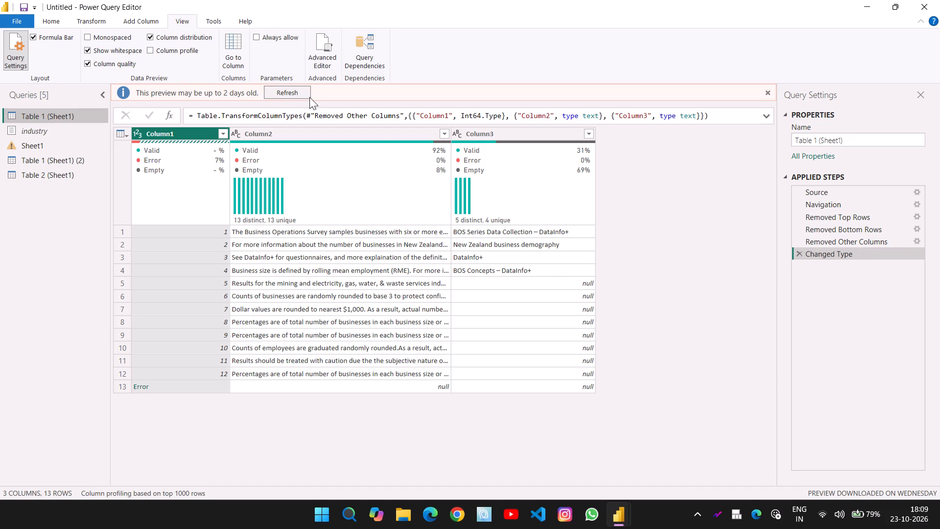
pyautogui.click(316, 136)
pyautogui.click(325, 133)
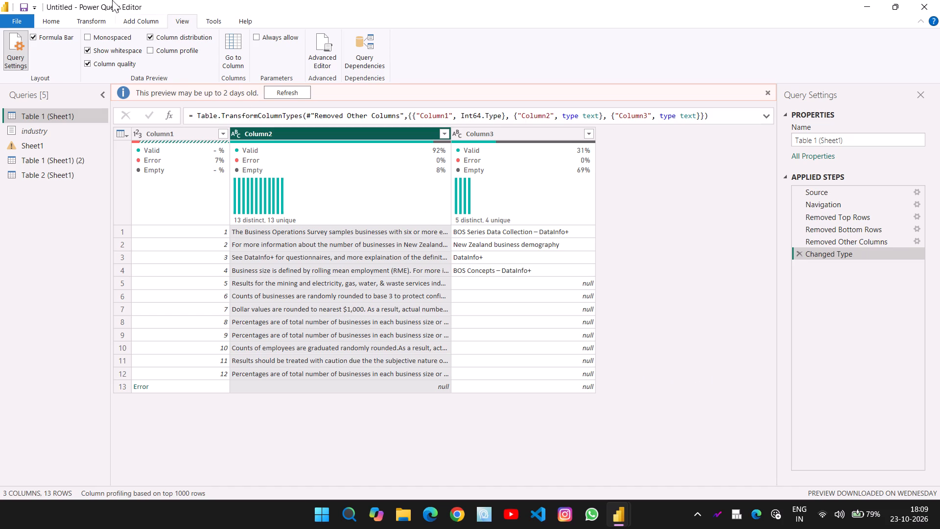
pyautogui.click(93, 22)
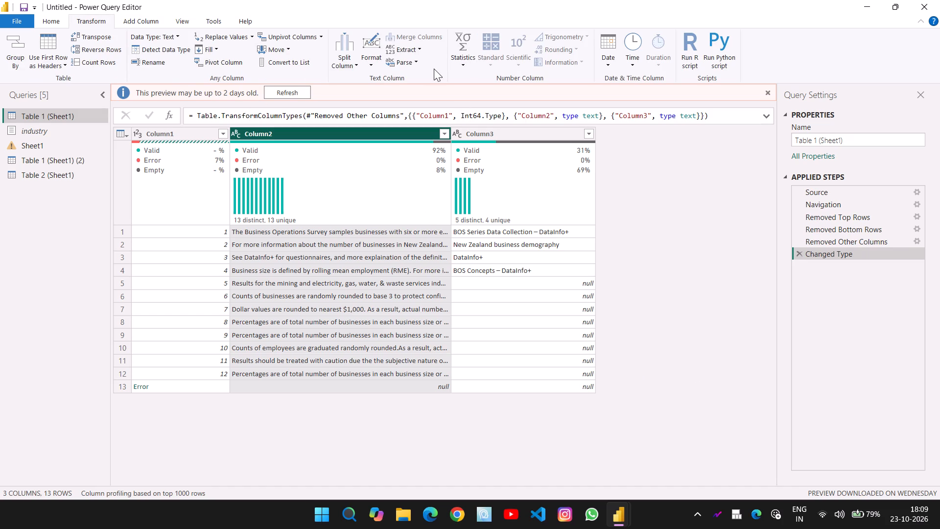
pyautogui.click(367, 53)
pyautogui.click(394, 119)
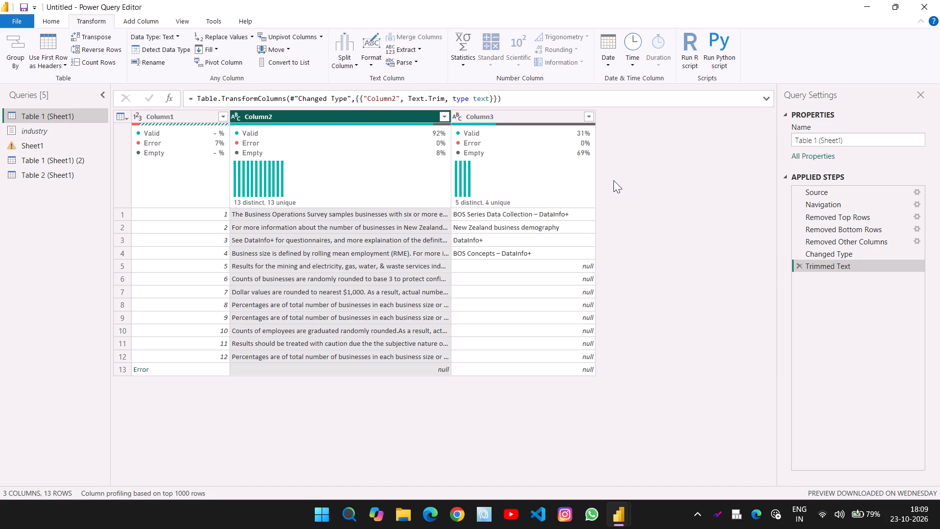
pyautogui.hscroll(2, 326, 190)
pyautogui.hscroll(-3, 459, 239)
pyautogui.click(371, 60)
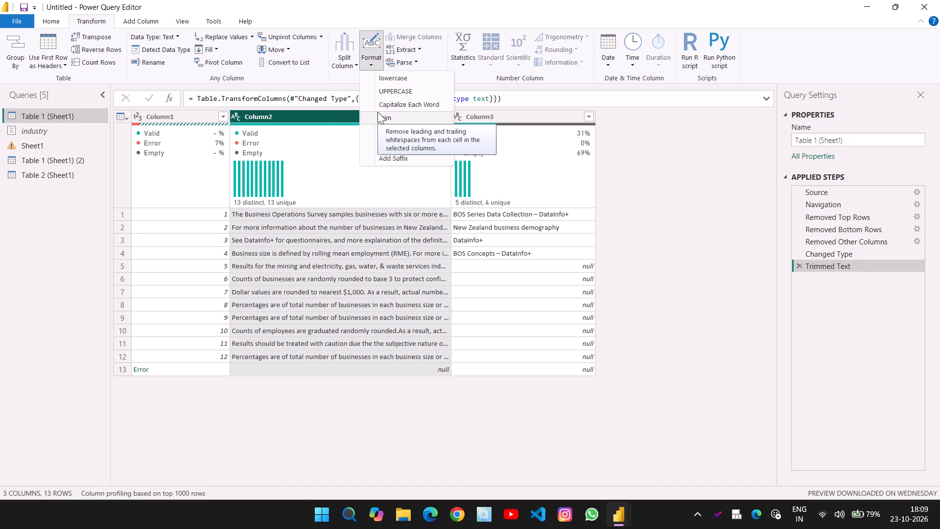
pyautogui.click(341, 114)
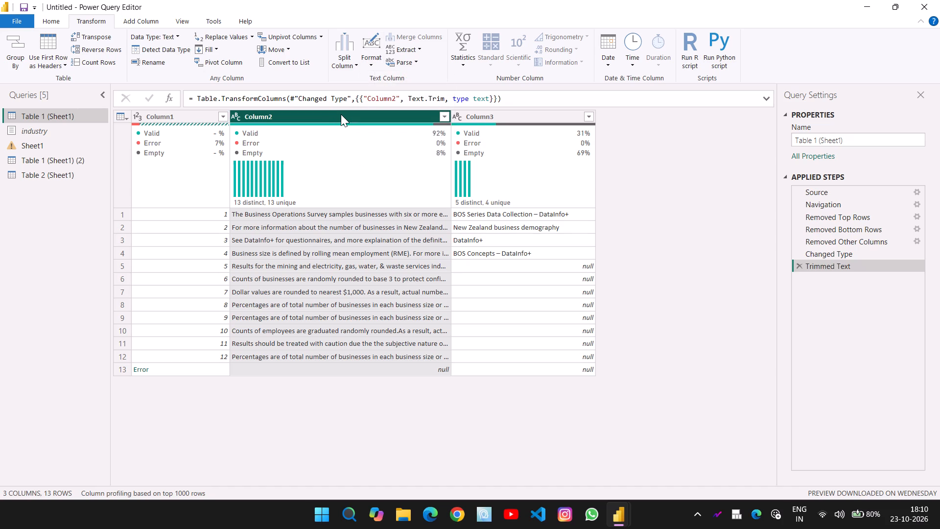
# Apply a second Trim to the text in Column2 of the Table 1 (Sheet1) query.
pyautogui.click(341, 114)
pyautogui.click(367, 58)
pyautogui.click(393, 117)
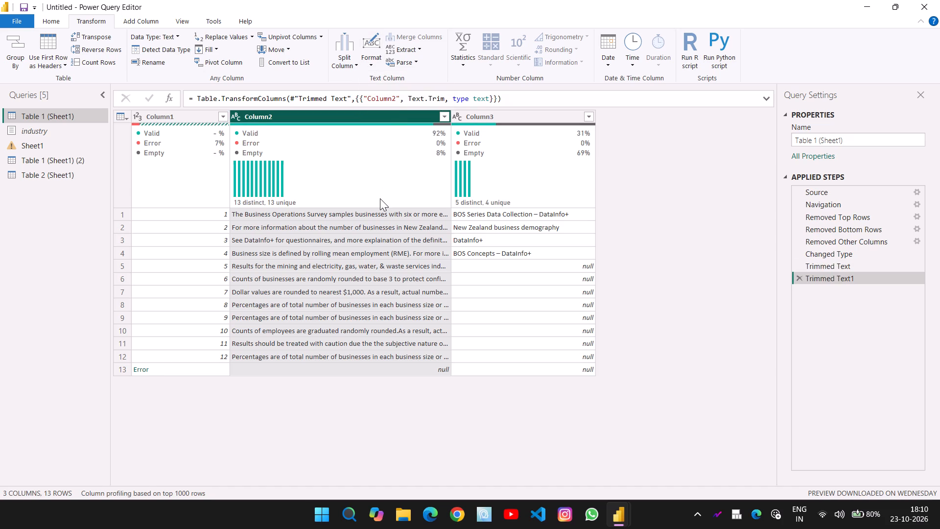
pyautogui.scroll(-2, 380, 198)
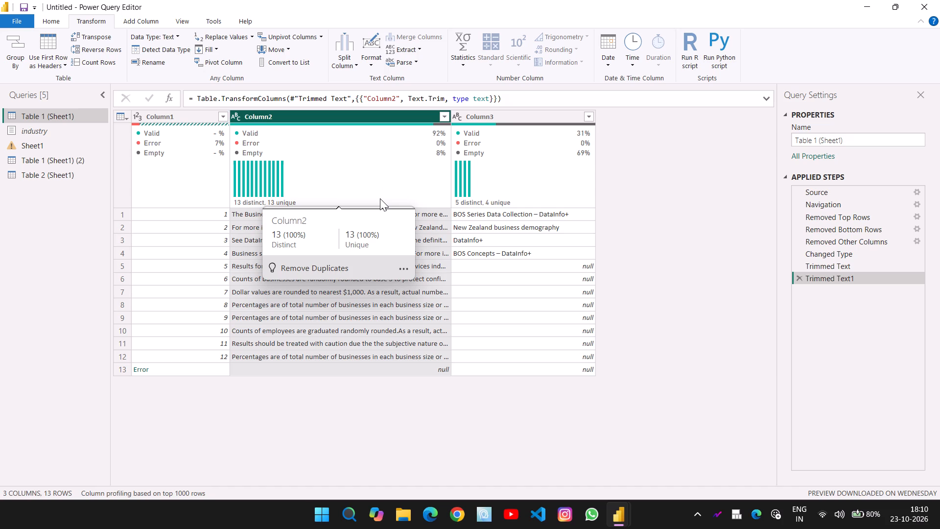
pyautogui.scroll(-3, 380, 198)
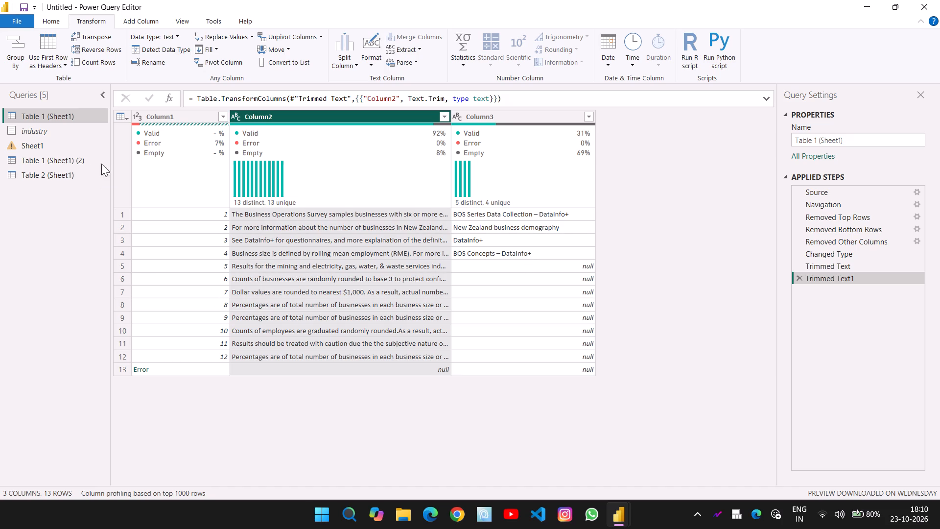
# Review the other queries' previews and delete the industry query.
pyautogui.click(64, 167)
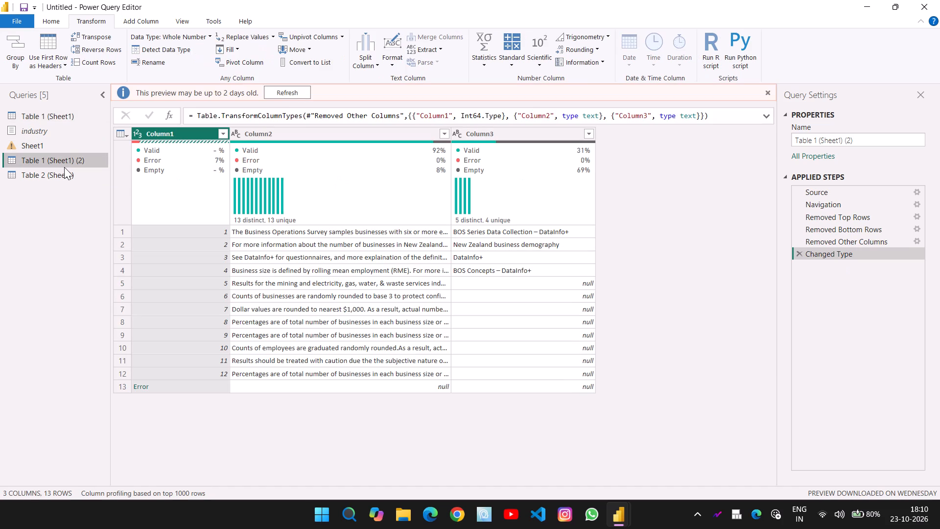
pyautogui.scroll(-2, 479, 259)
pyautogui.click(70, 171)
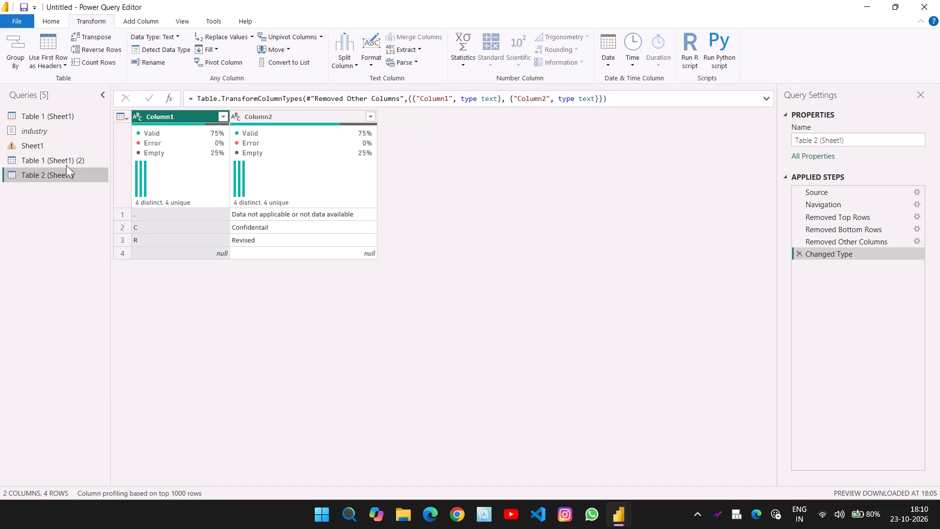
pyautogui.click(58, 146)
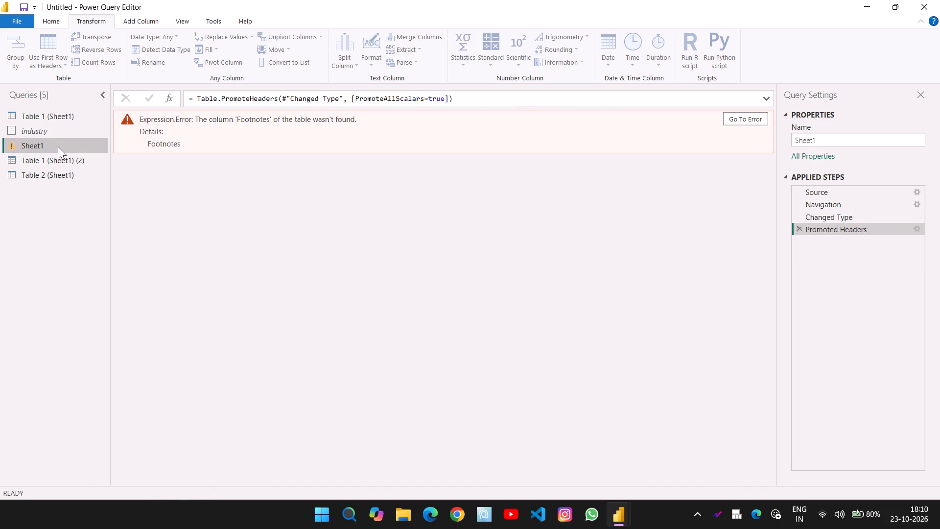
pyautogui.click(44, 127)
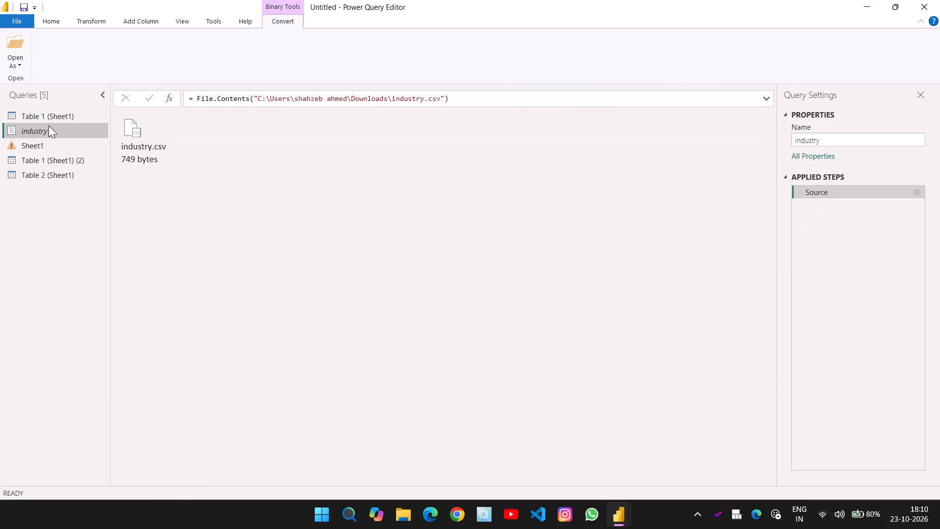
pyautogui.rightClick(48, 128)
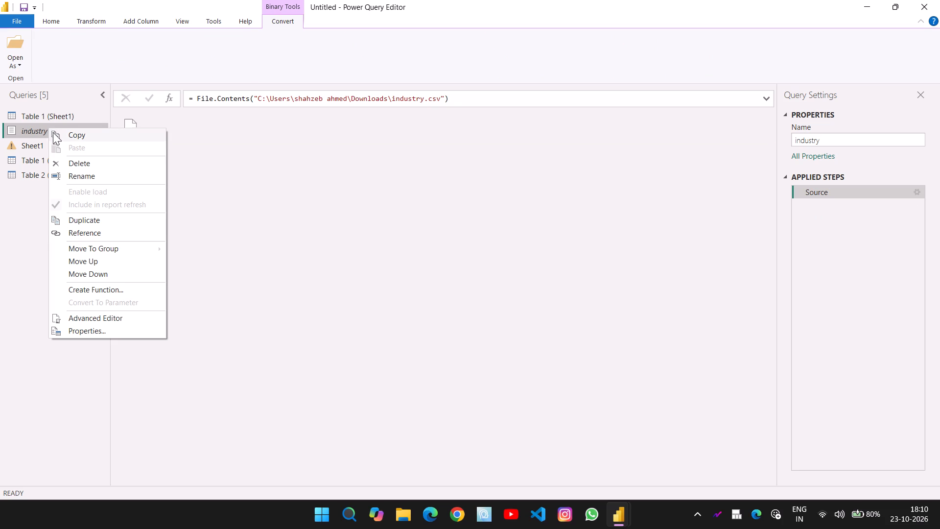
pyautogui.click(70, 161)
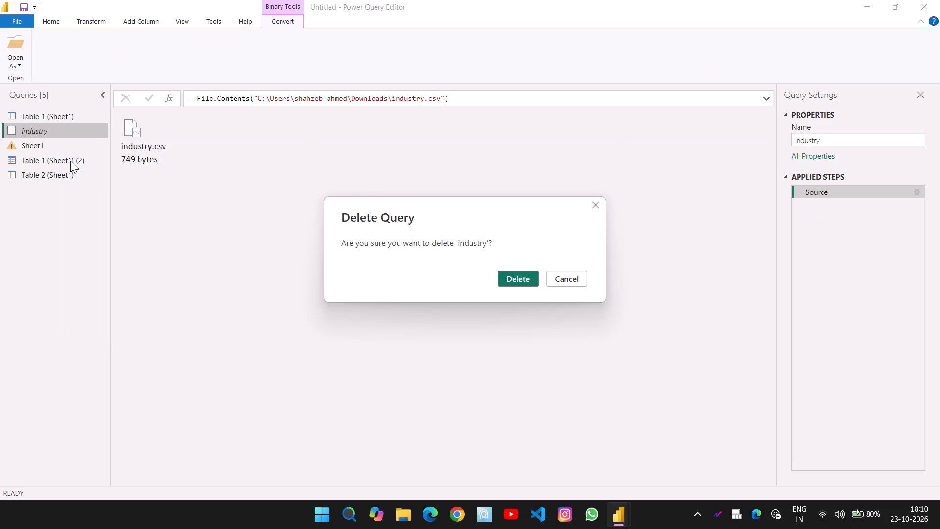
pyautogui.click(526, 276)
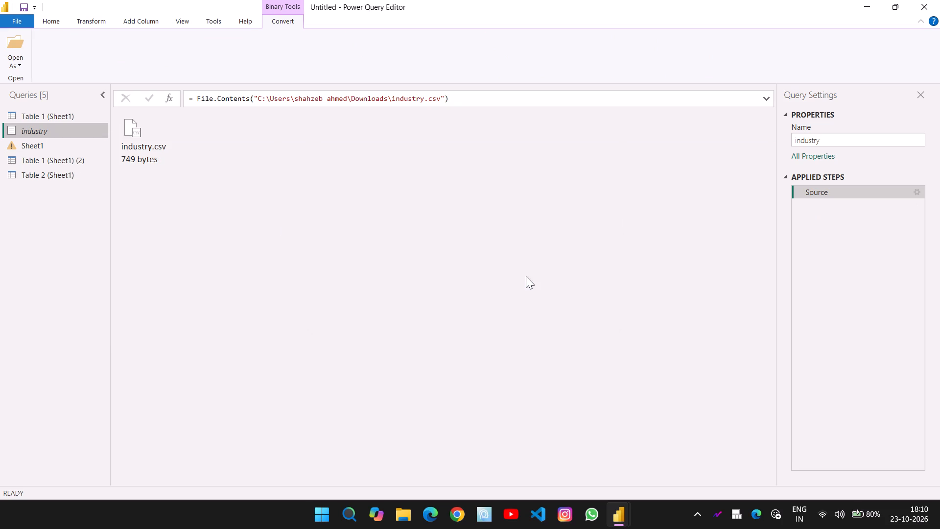
# Delete the Sheet1 query.
pyautogui.rightClick(38, 132)
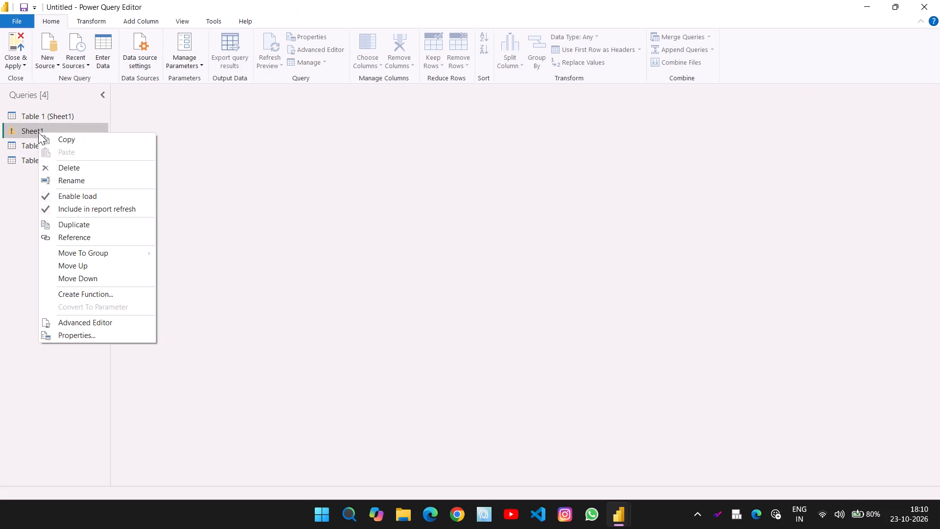
pyautogui.click(62, 166)
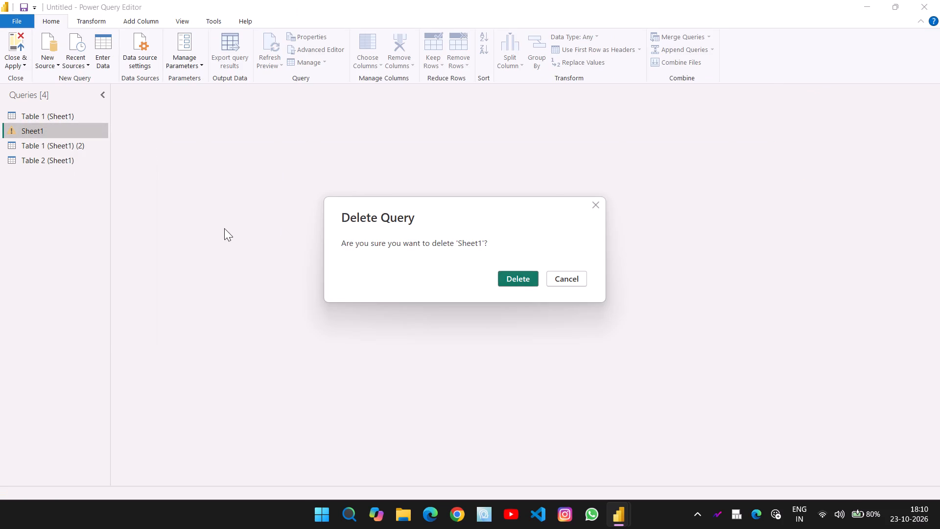
pyautogui.click(507, 283)
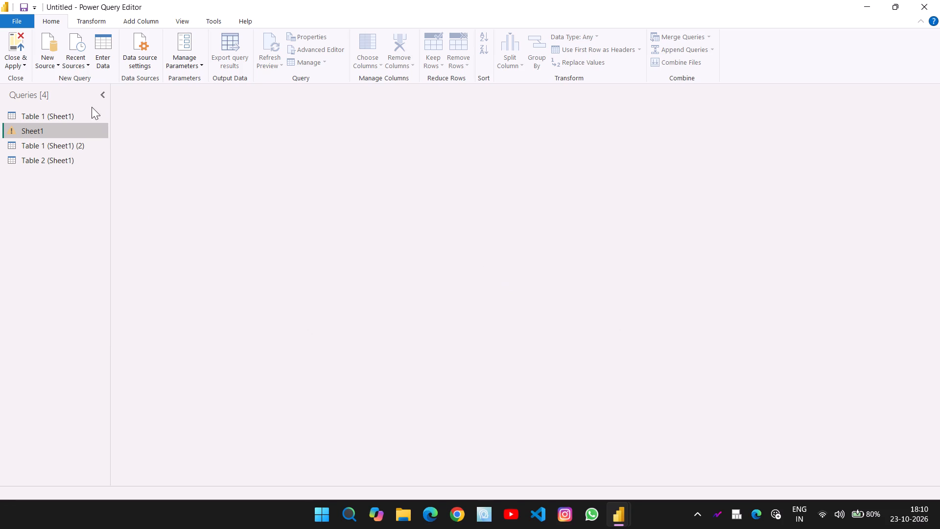
# Capitalize each word in Column2 of the Table 1 (Sheet1) query.
pyautogui.click(68, 115)
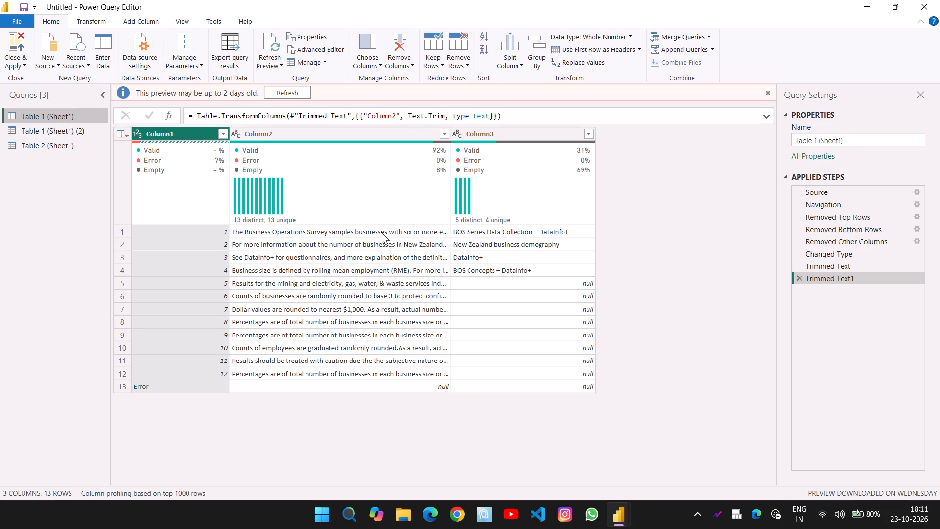
pyautogui.hotkey('ctrl', 'g')
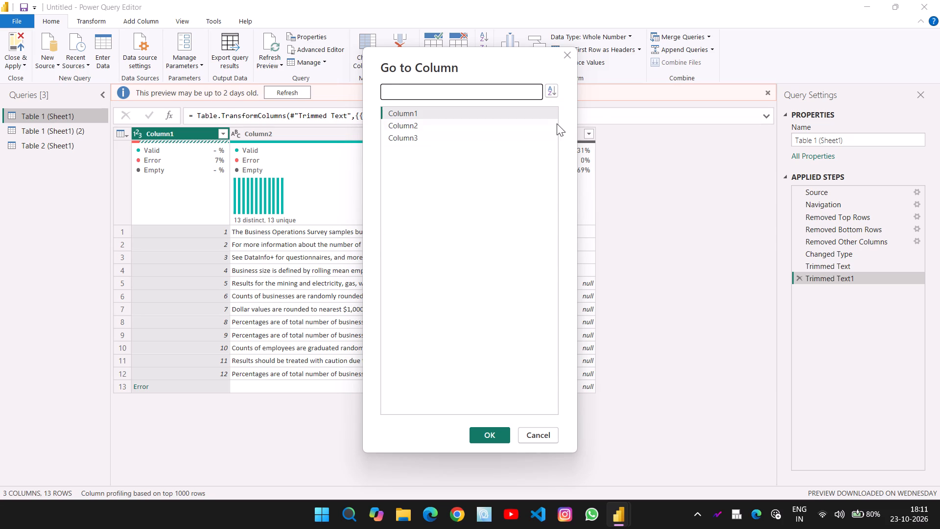
pyautogui.click(570, 53)
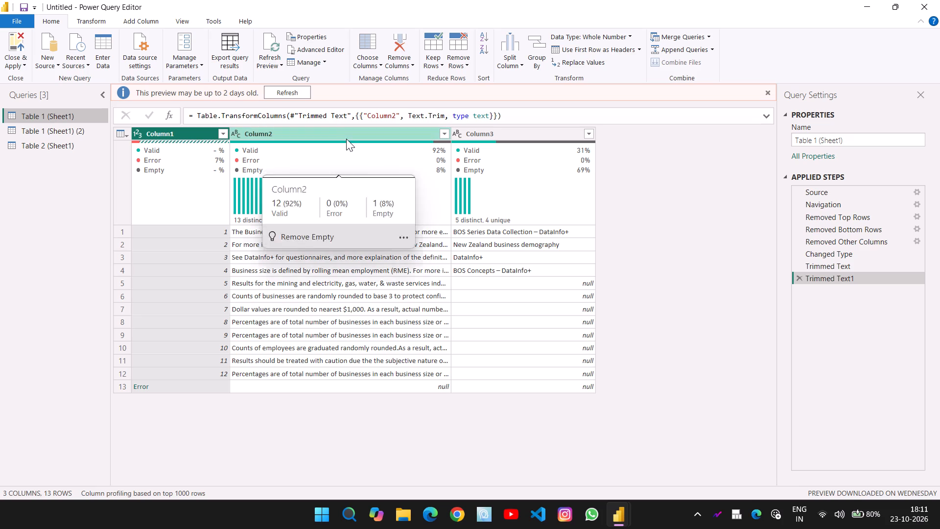
pyautogui.click(346, 139)
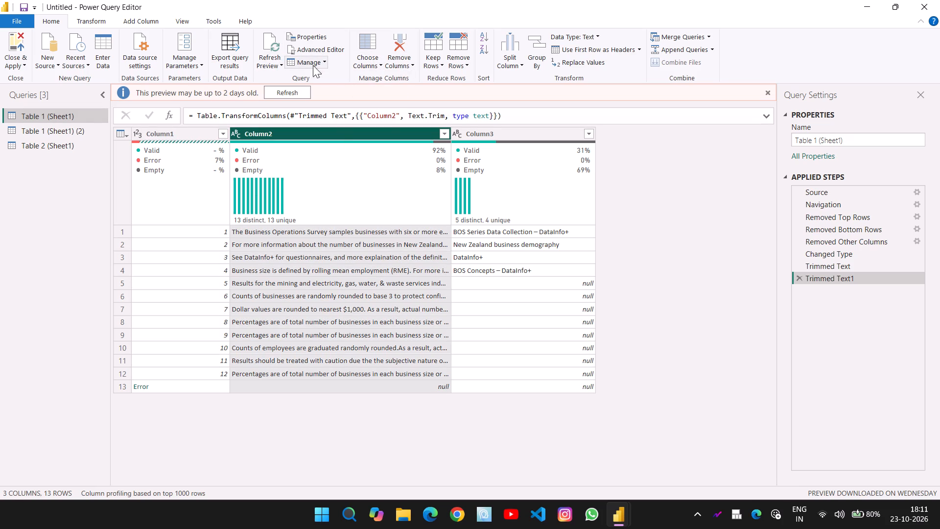
pyautogui.click(93, 23)
pyautogui.click(374, 62)
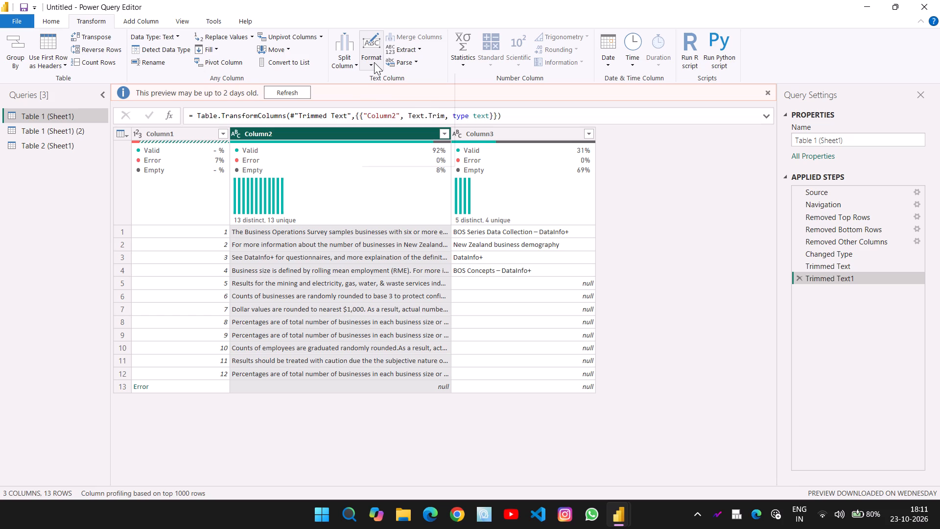
pyautogui.click(402, 103)
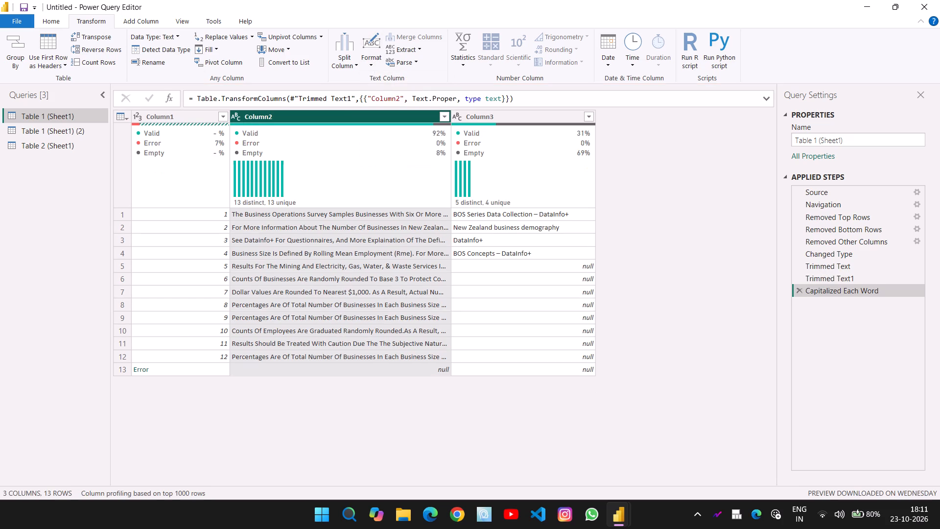
pyautogui.scroll(-1, 329, 266)
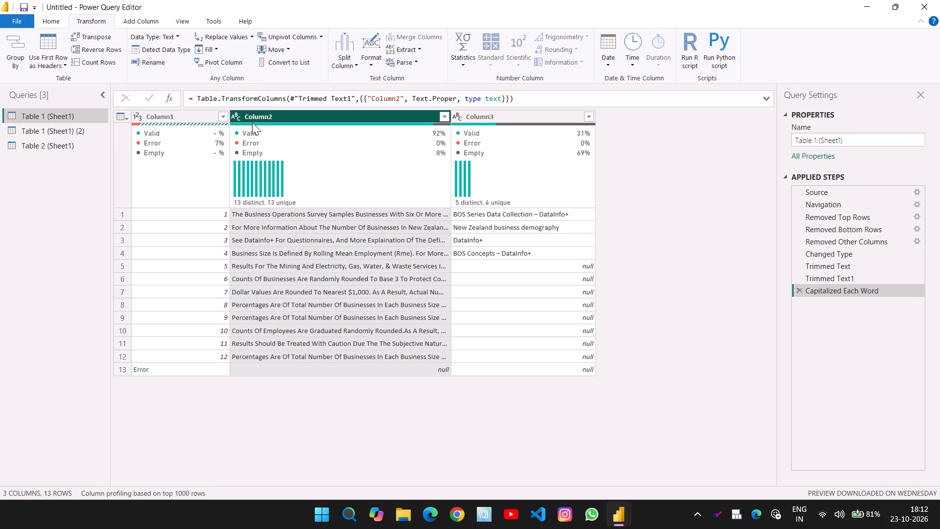
# Delete the Table 2 (Sheet1) query.
pyautogui.click(57, 146)
pyautogui.rightClick(57, 146)
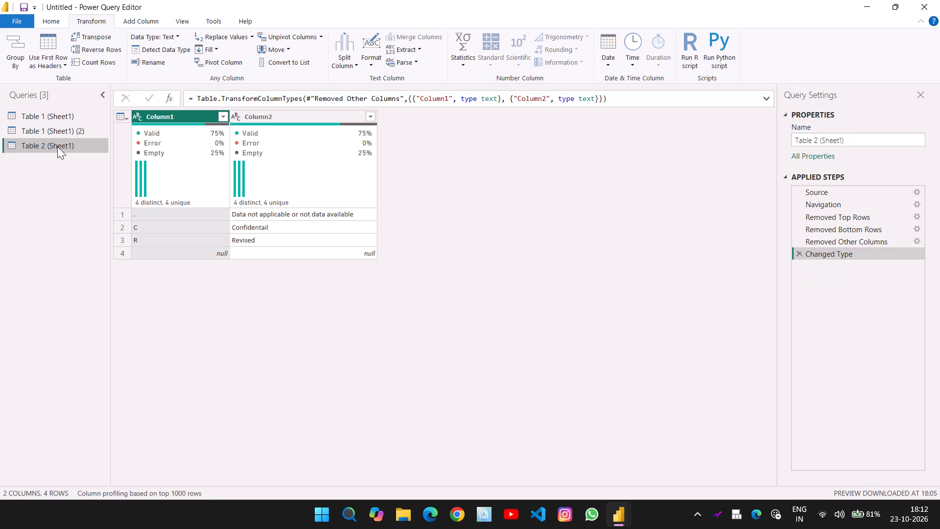
pyautogui.click(90, 179)
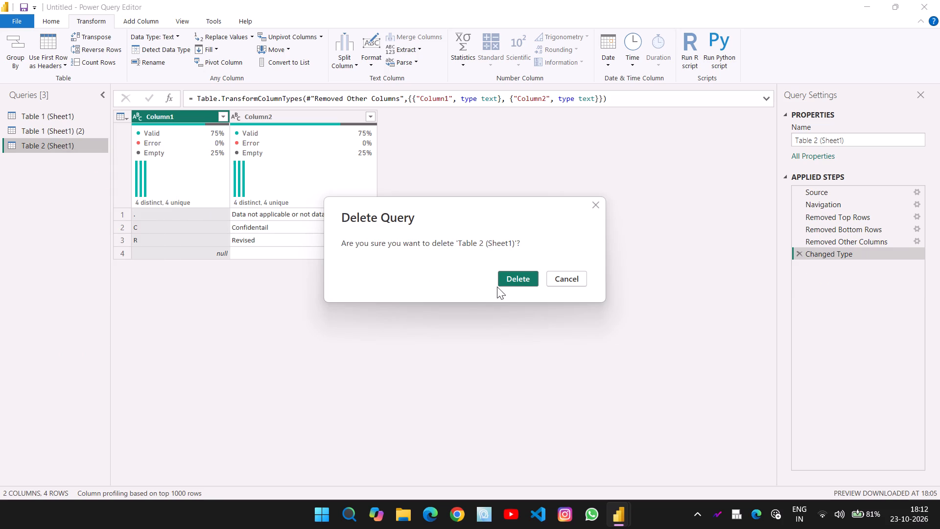
pyautogui.click(506, 282)
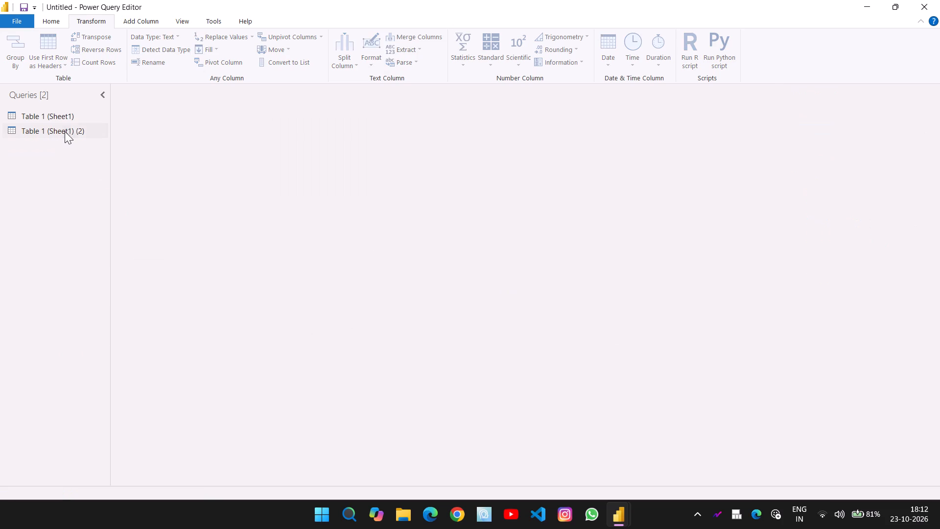
# Refresh the data preview of the Table 1 (Sheet1) query.
pyautogui.click(65, 131)
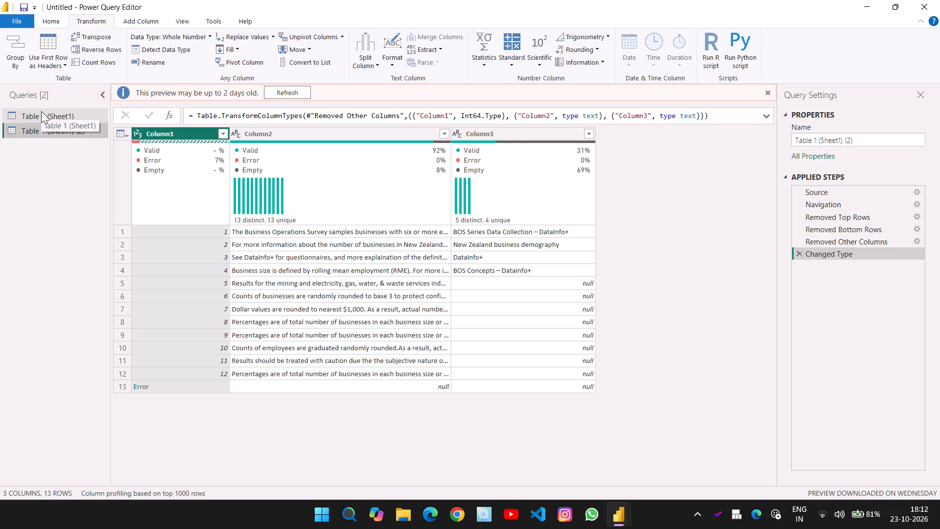
pyautogui.click(41, 111)
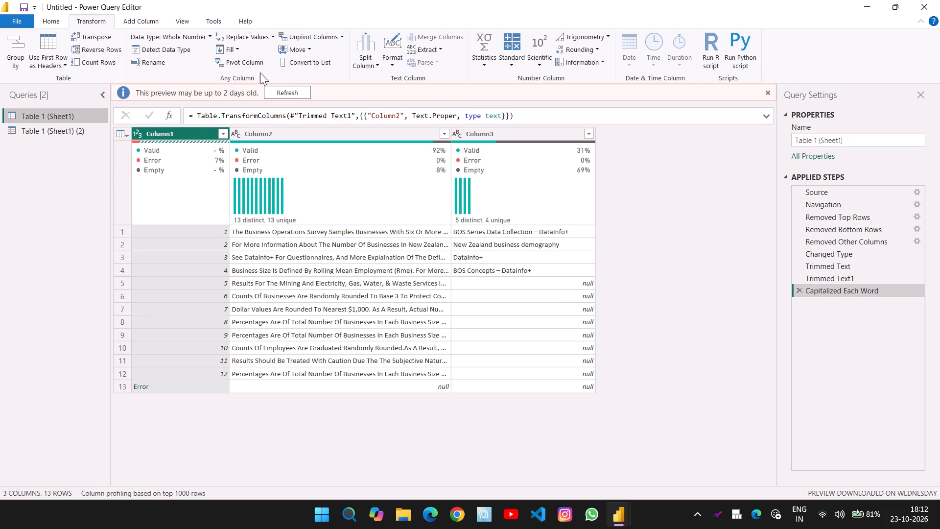
pyautogui.click(283, 88)
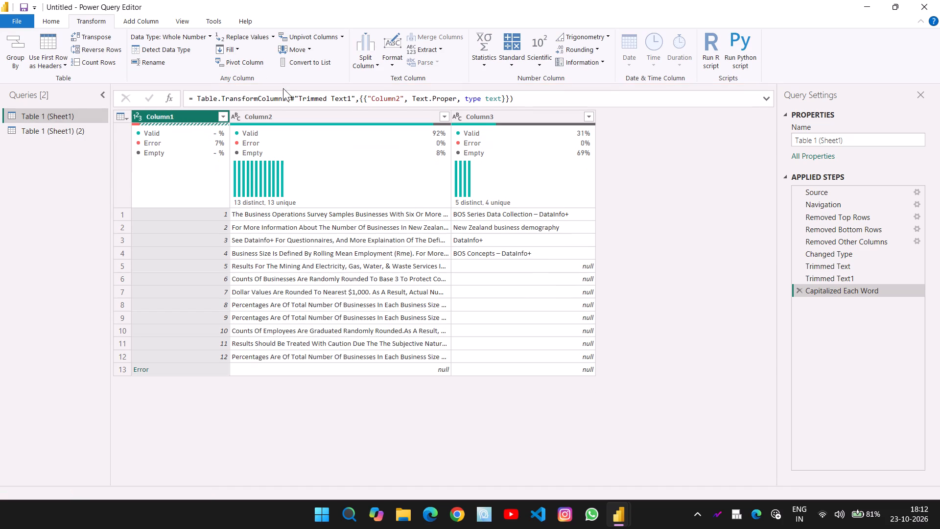
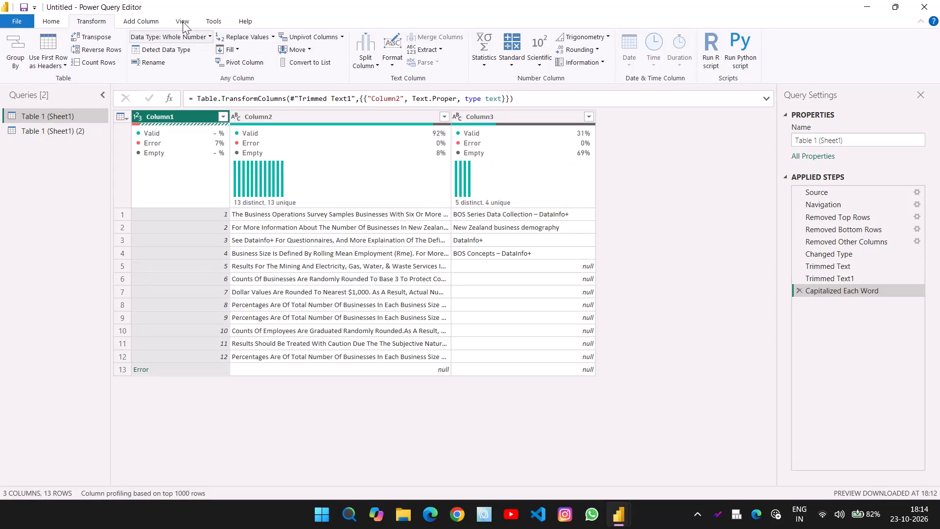
# Check the column profile of Column1 in the Table 1 (Sheet1) query, and hide the profile again.
pyautogui.click(183, 22)
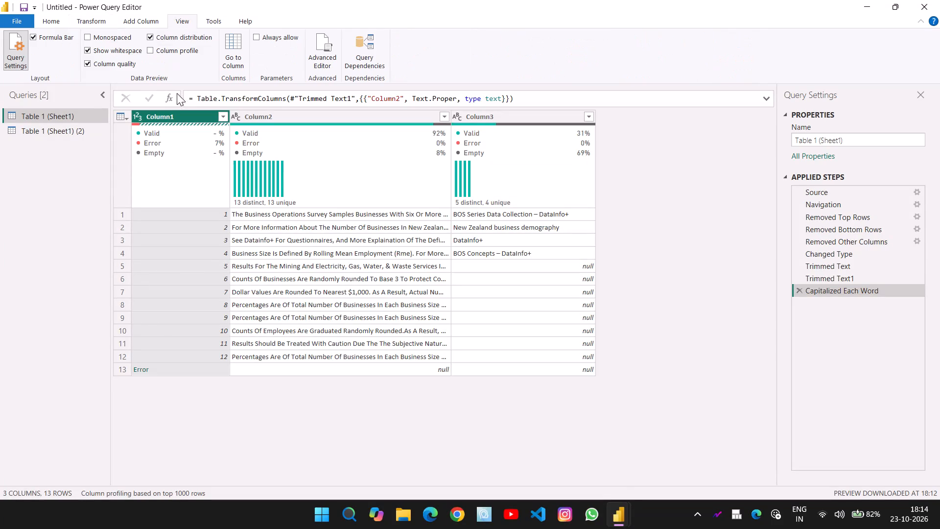
pyautogui.click(149, 50)
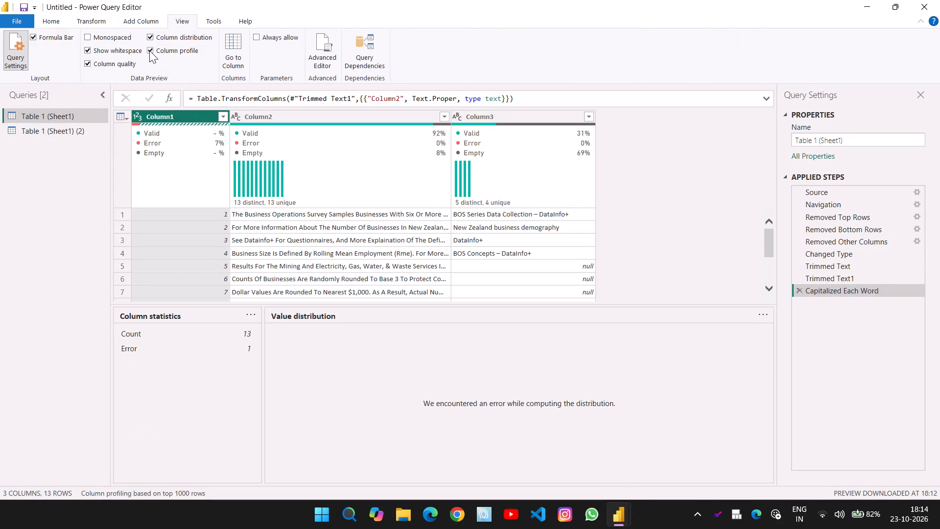
pyautogui.click(149, 50)
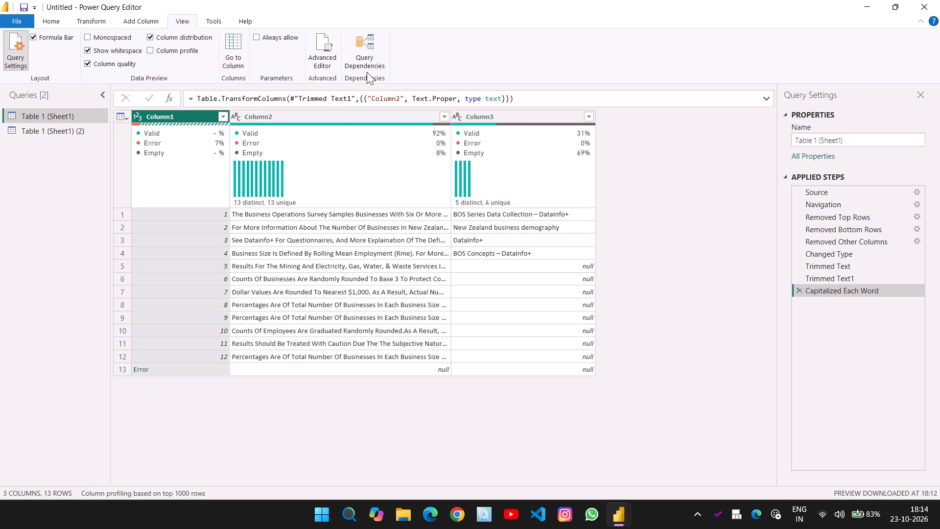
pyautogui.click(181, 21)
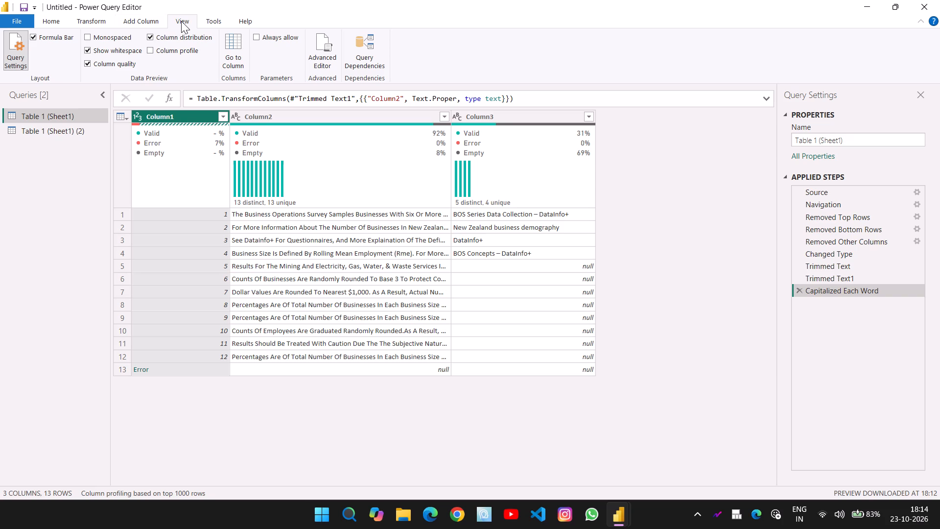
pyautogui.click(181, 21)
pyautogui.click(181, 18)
# Promote the first row of the Table 1 (Sheet1) query to column headers.
pyautogui.click(51, 17)
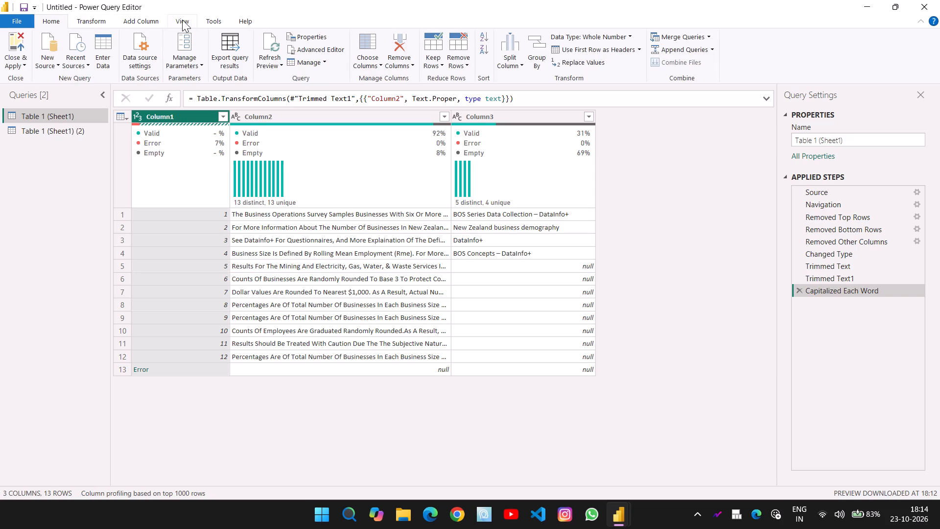
pyautogui.click(638, 48)
pyautogui.click(608, 63)
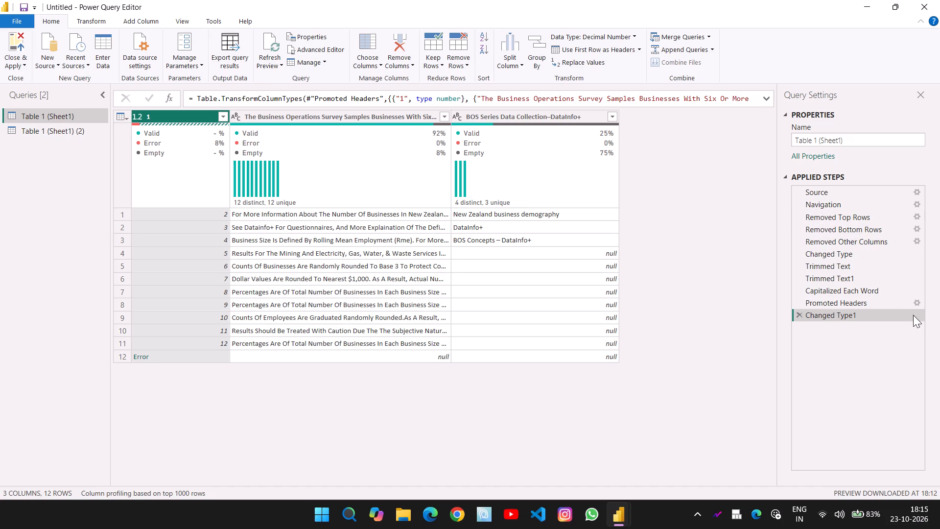
# Review the settings of the Promoted Headers and Removed Other Columns steps, leaving them as they are.
pyautogui.click(918, 301)
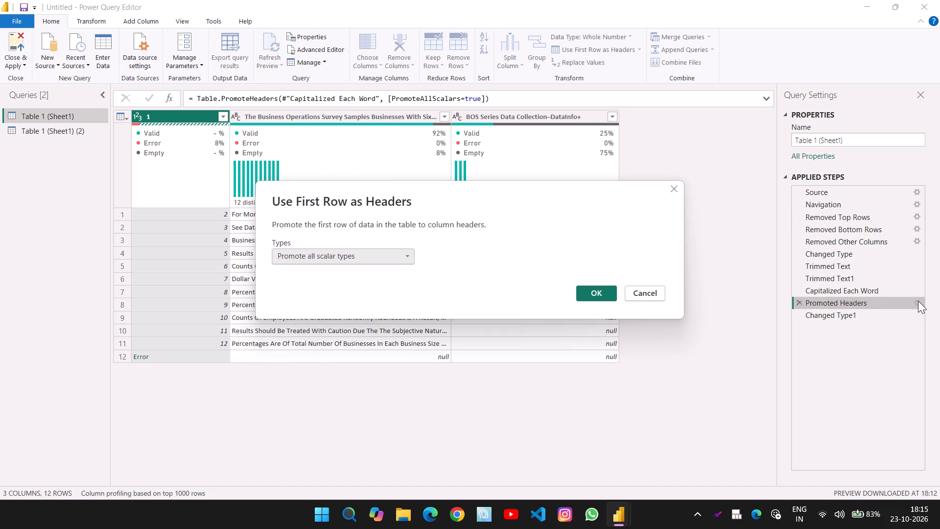
pyautogui.click(917, 238)
pyautogui.click(673, 187)
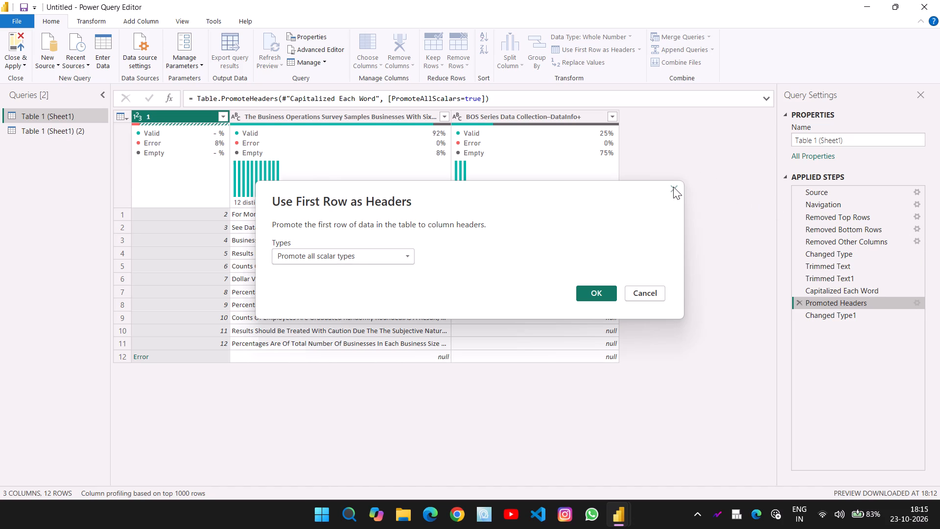
pyautogui.click(917, 240)
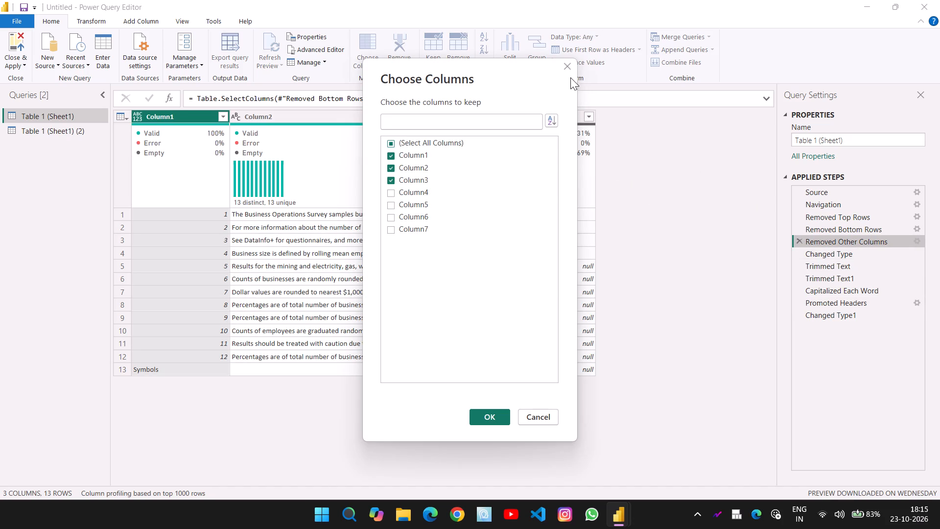
pyautogui.click(566, 63)
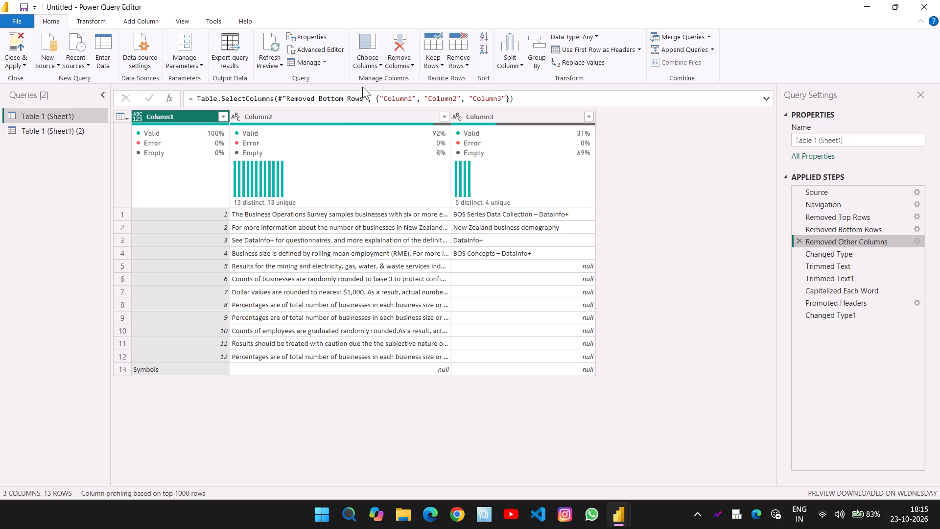
# Turn on the column profile for the data preview.
pyautogui.click(180, 20)
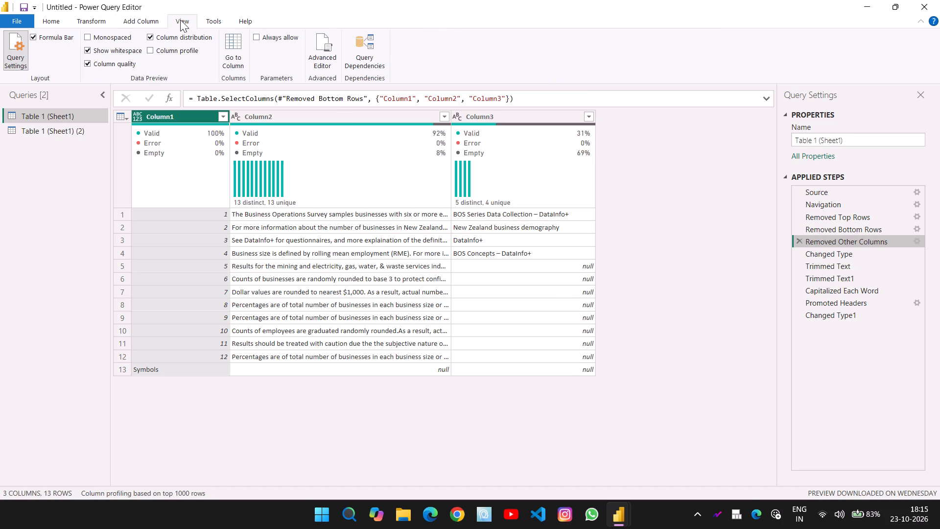
pyautogui.click(146, 48)
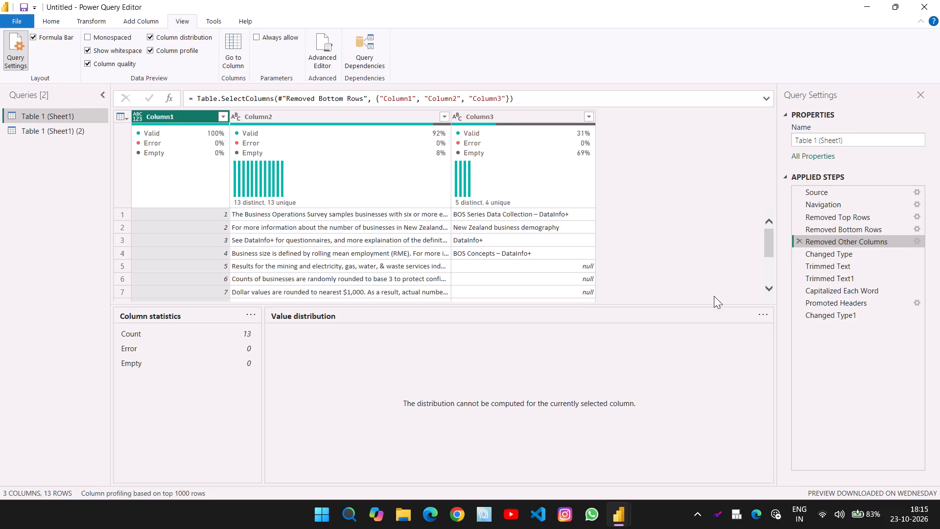
# Examine the query's data at the applied steps from Changed Type through Changed Type1, and at Source.
pyautogui.click(843, 251)
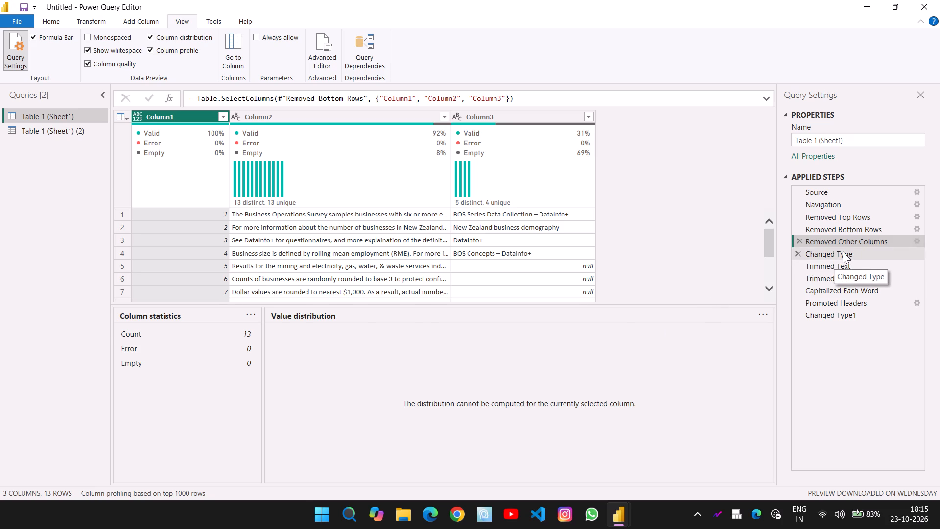
pyautogui.click(814, 264)
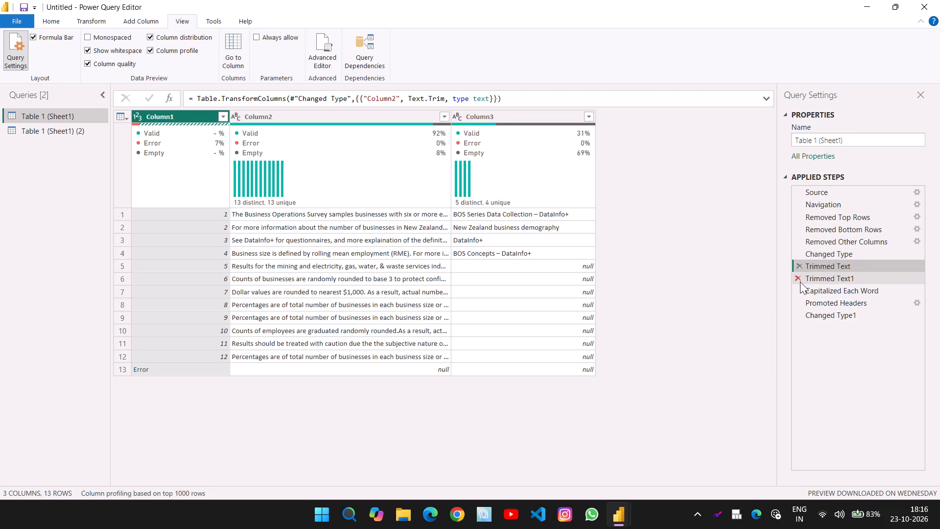
pyautogui.click(804, 280)
pyautogui.click(809, 292)
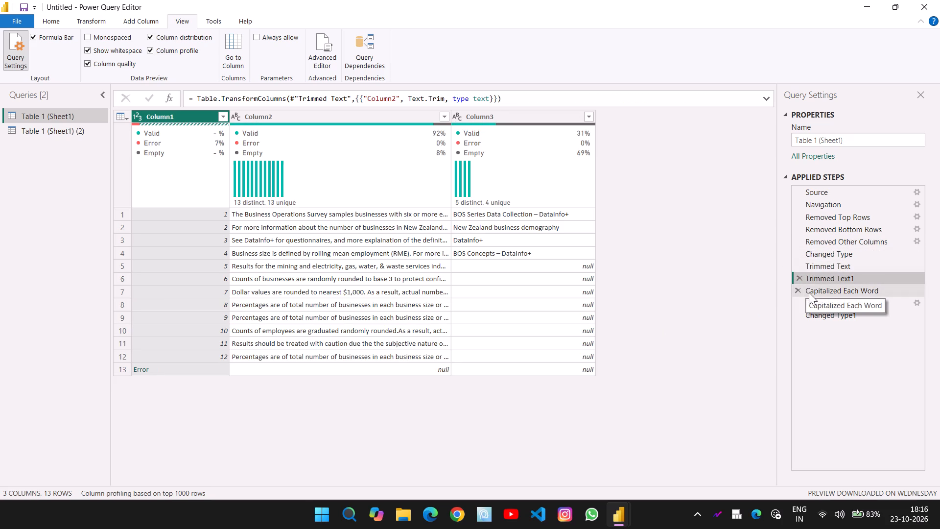
pyautogui.click(807, 302)
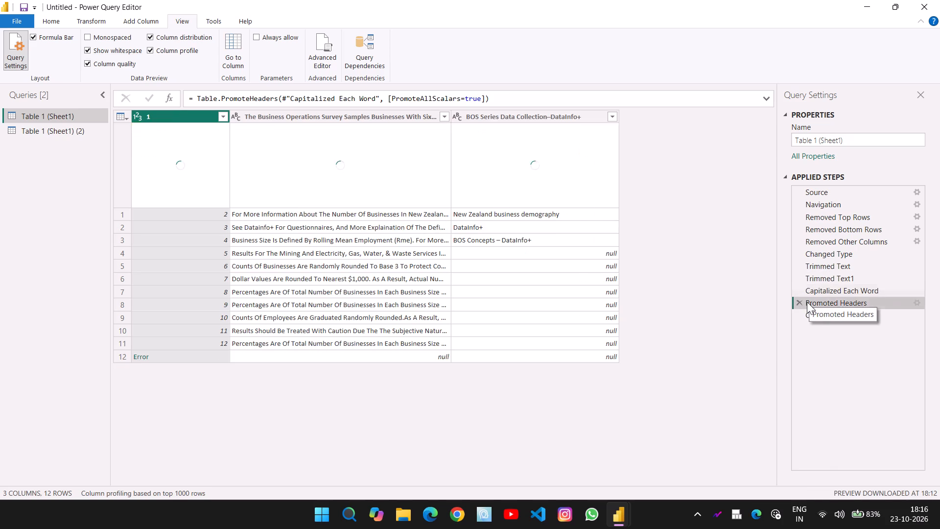
pyautogui.click(805, 312)
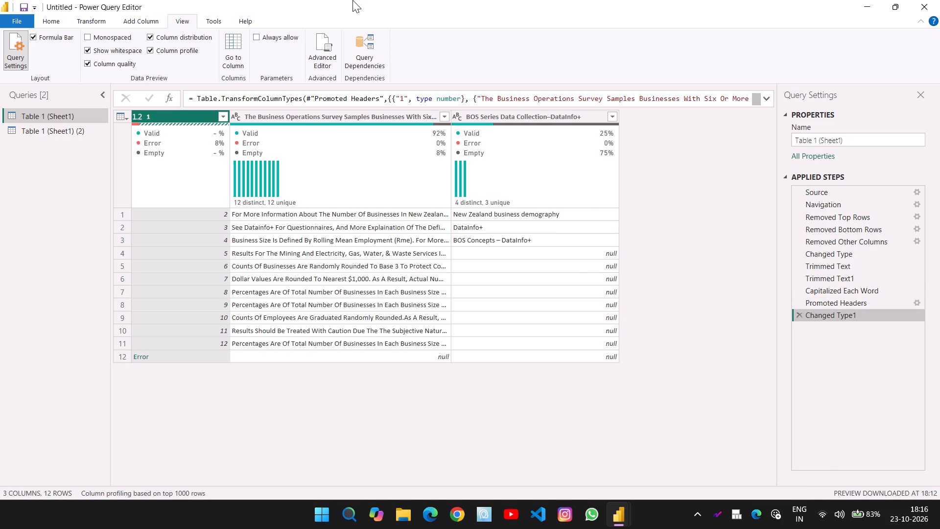
pyautogui.click(811, 191)
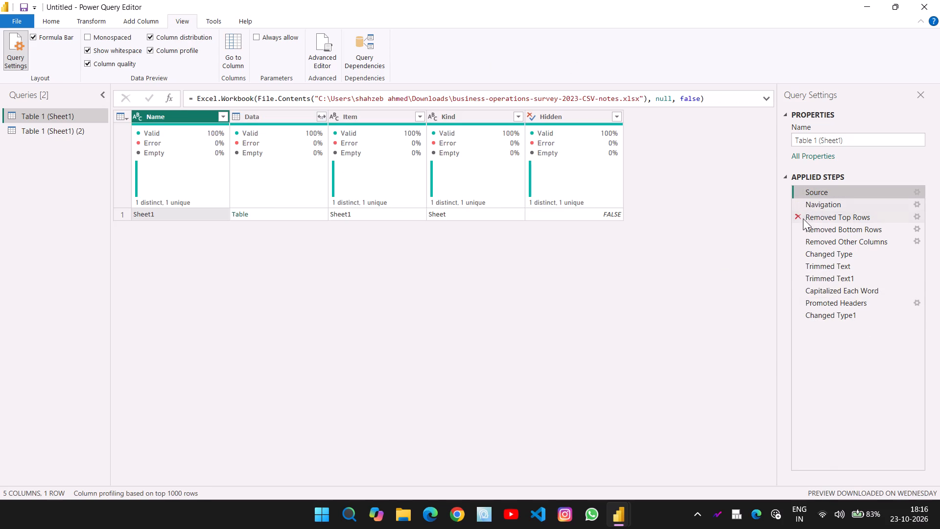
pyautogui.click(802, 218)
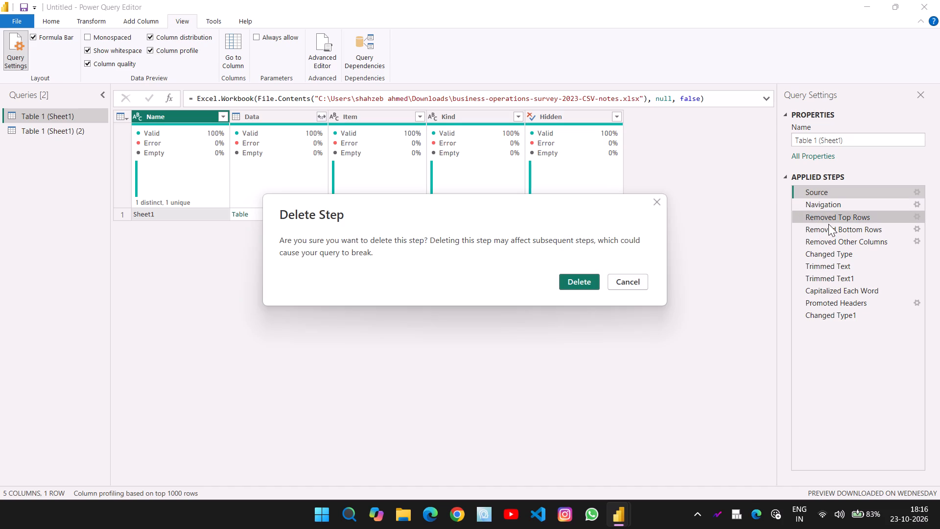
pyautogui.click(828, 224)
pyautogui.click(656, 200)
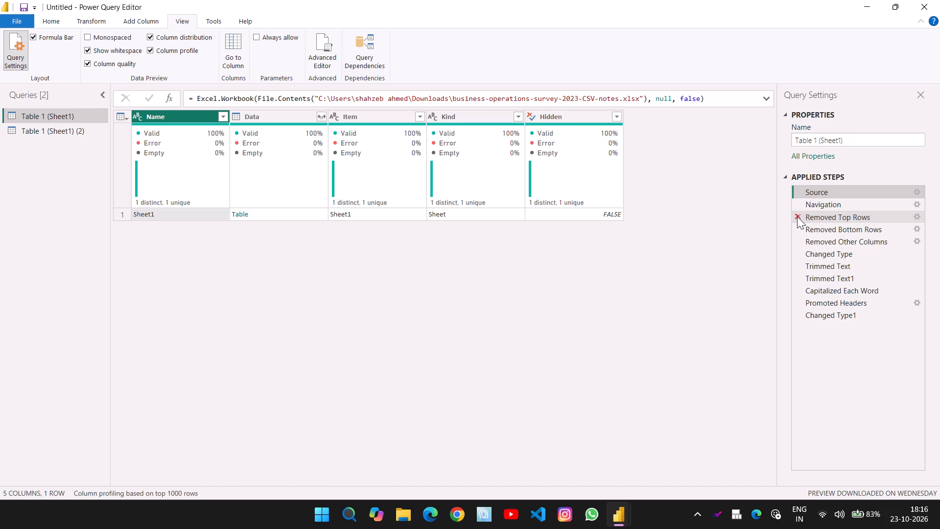
# Delete the Removed Top Rows step from the Table 1 (Sheet1) query.
pyautogui.click(797, 216)
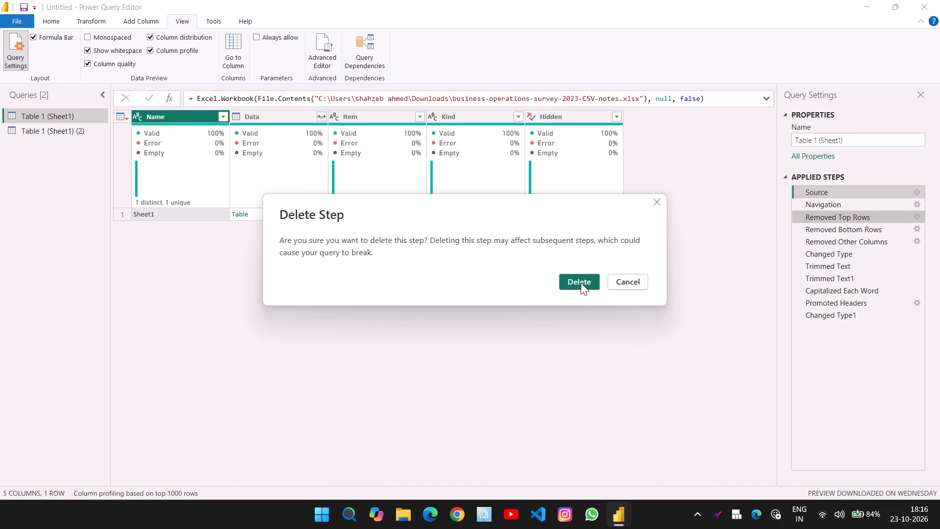
pyautogui.click(581, 283)
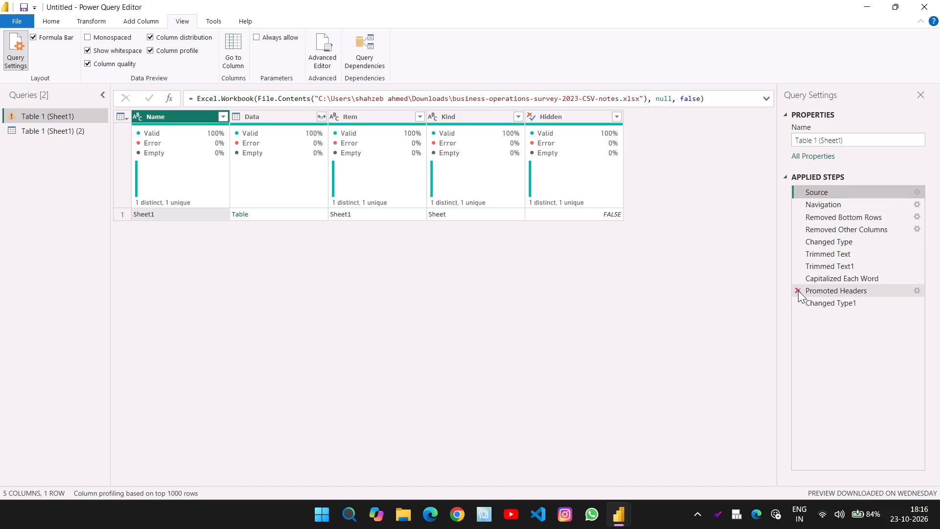
# Examine the data at the Trimmed Text, Promoted Headers, Changed Type1 and Trimmed Text1 steps.
pyautogui.click(816, 255)
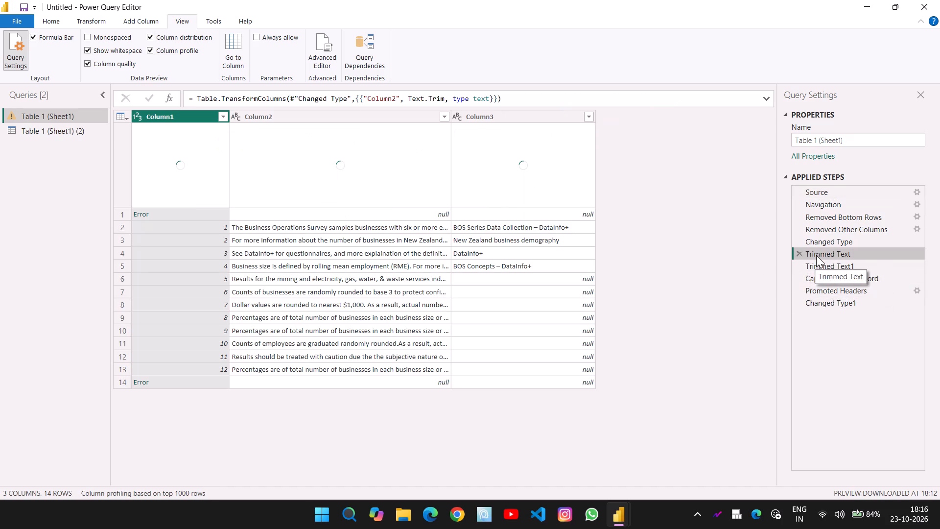
pyautogui.click(818, 291)
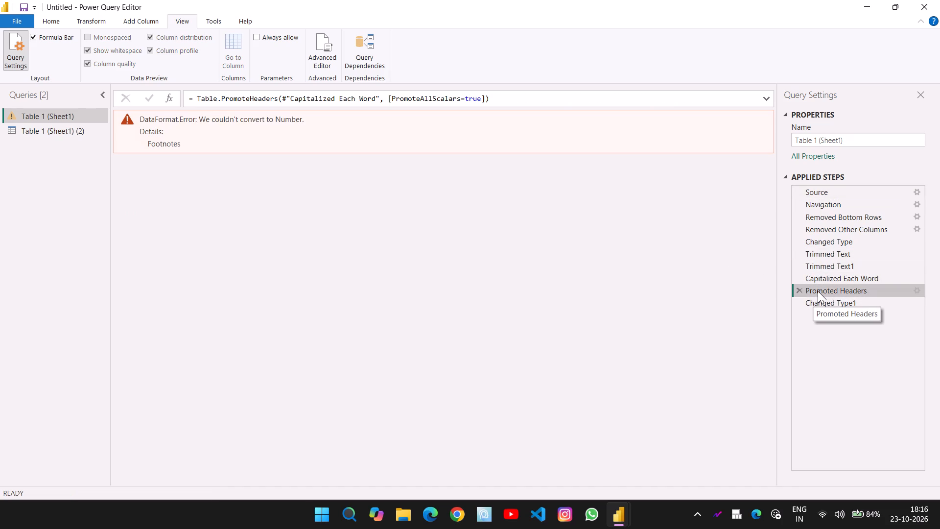
pyautogui.click(808, 307)
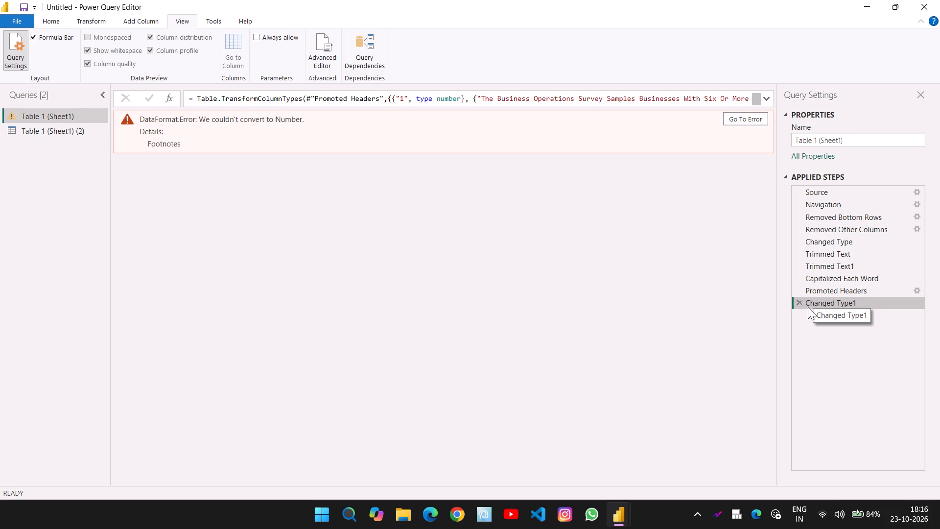
pyautogui.click(811, 268)
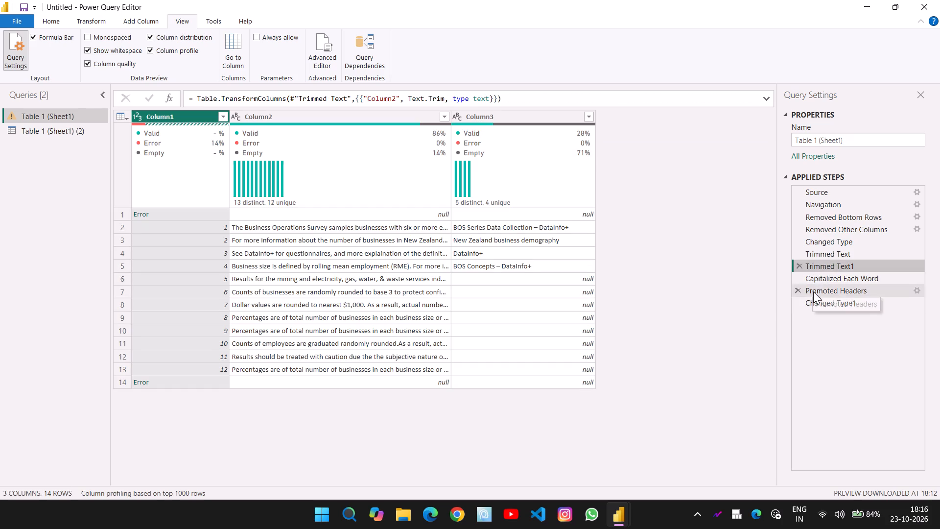
# Insert a step after Capitalized Each Word that changes Column1's data type to Text.
pyautogui.click(820, 276)
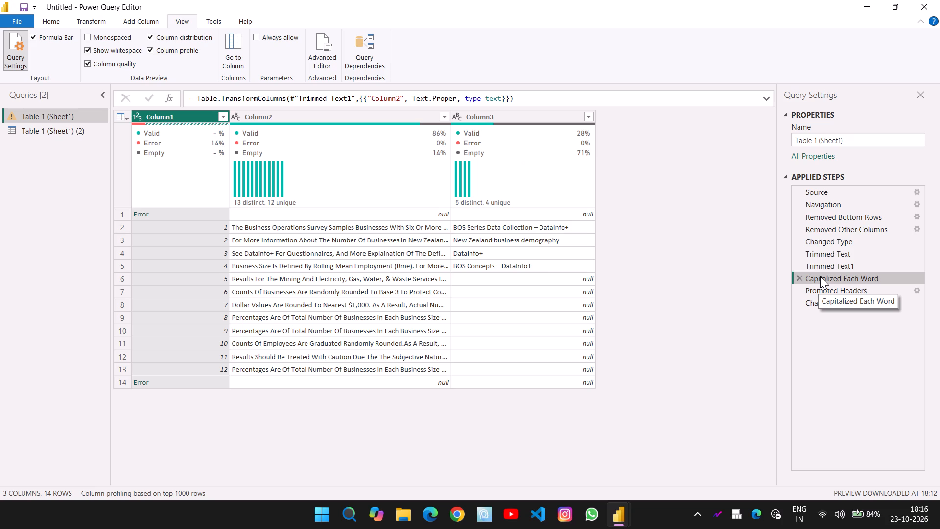
pyautogui.click(87, 23)
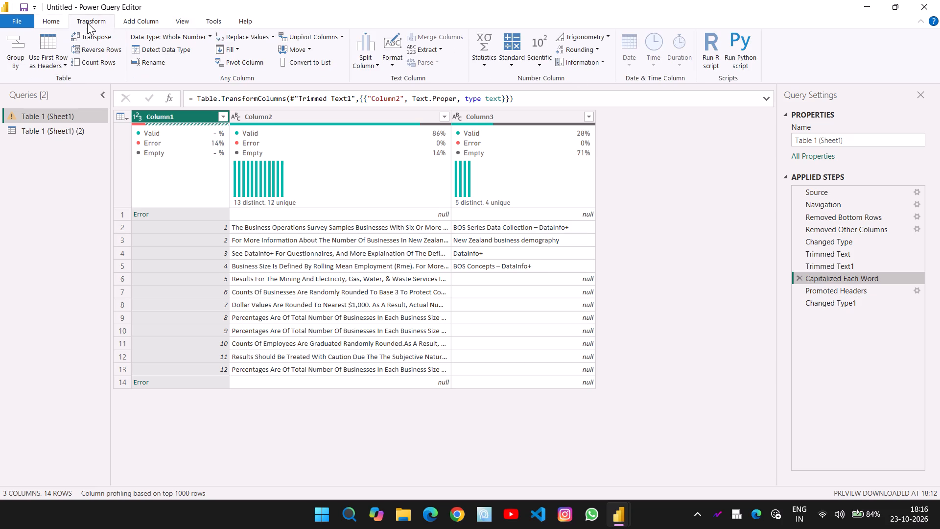
pyautogui.click(204, 36)
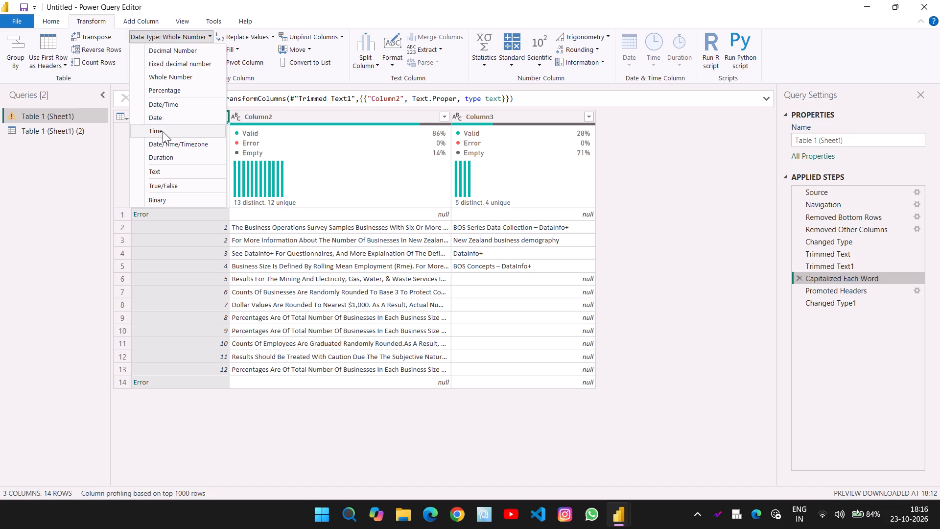
pyautogui.click(159, 169)
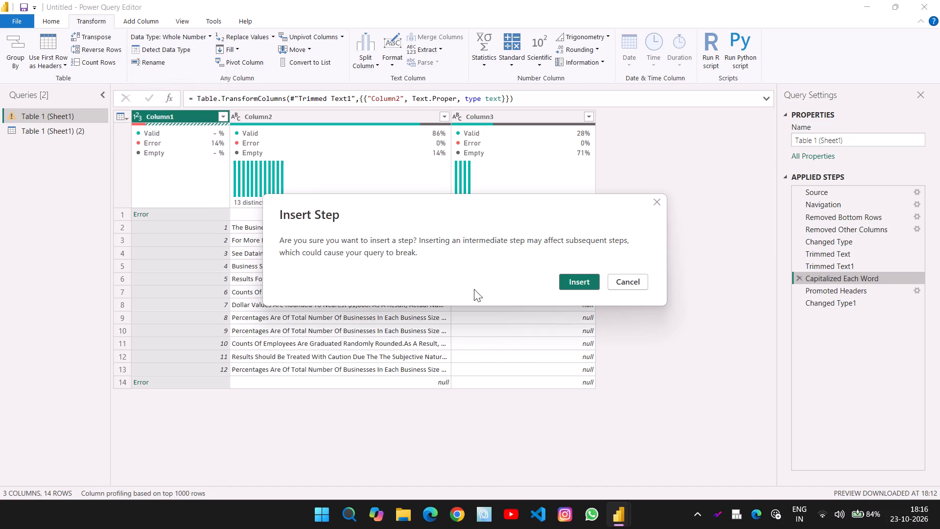
pyautogui.click(587, 286)
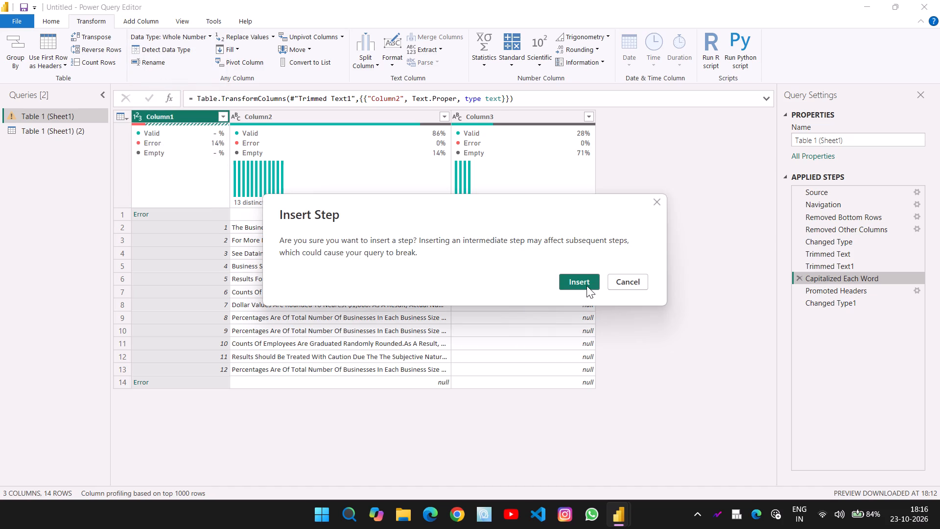
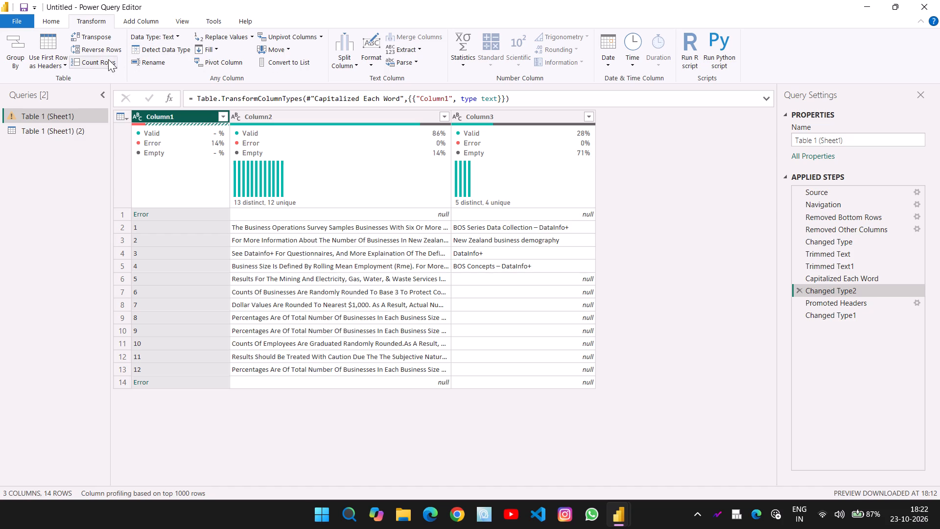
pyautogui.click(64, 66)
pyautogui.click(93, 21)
# Open the Custom Column definition as an inserted step after Changed Type2 in the Table 1 (Sheet1) query.
pyautogui.click(142, 22)
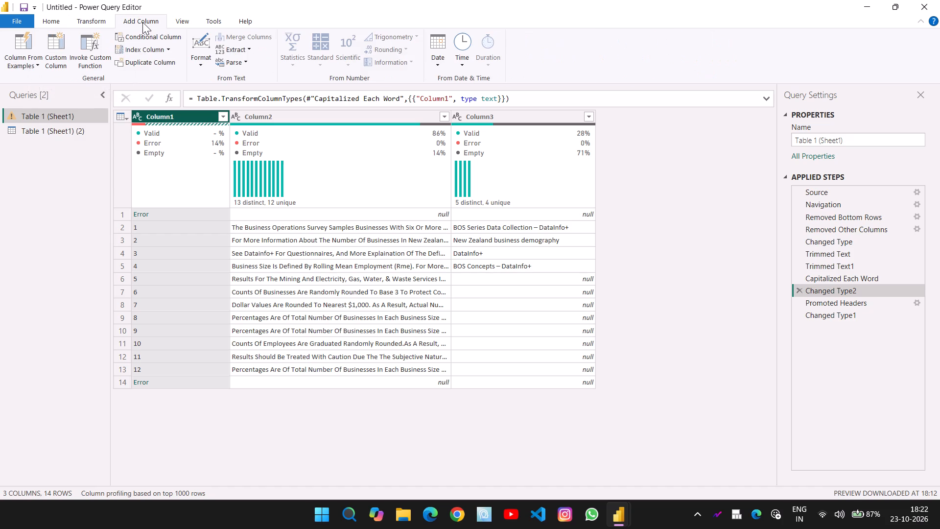
pyautogui.click(142, 22)
pyautogui.click(36, 63)
pyautogui.click(59, 61)
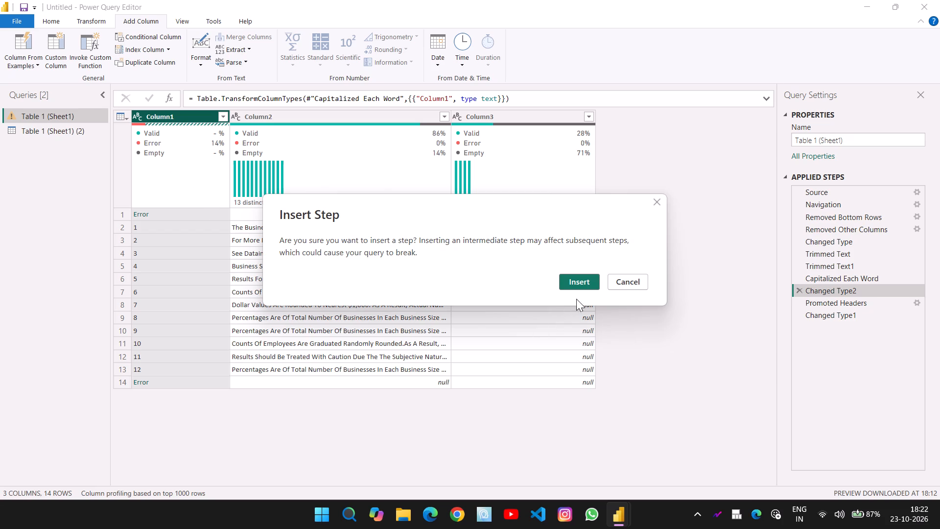
pyautogui.click(582, 282)
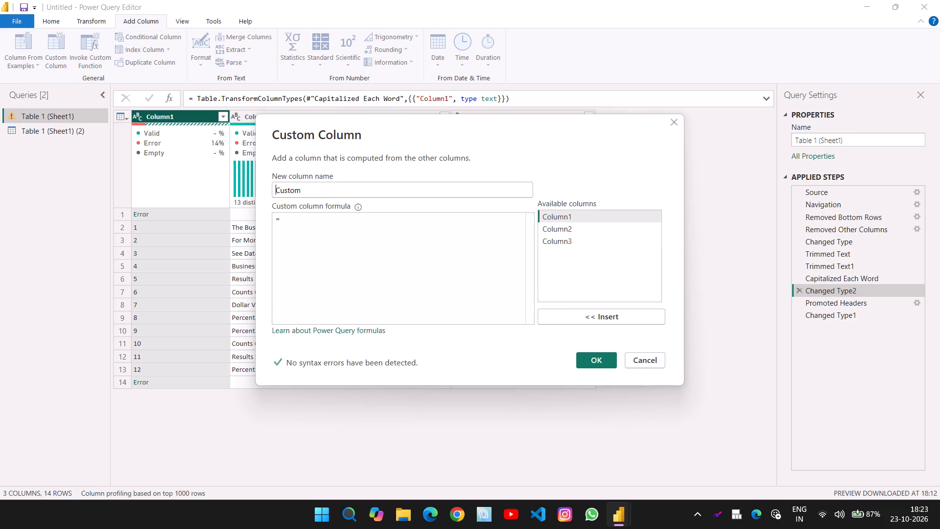
pyautogui.scroll(-1, 604, 285)
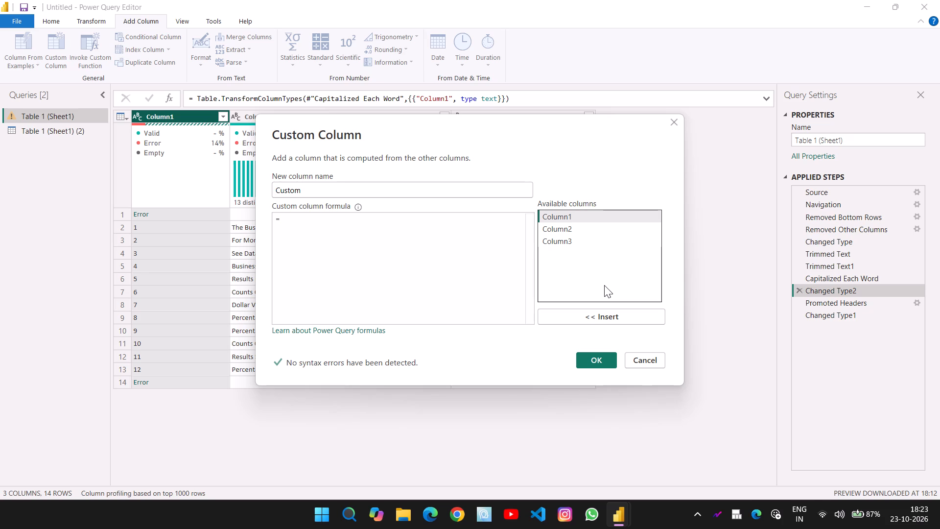
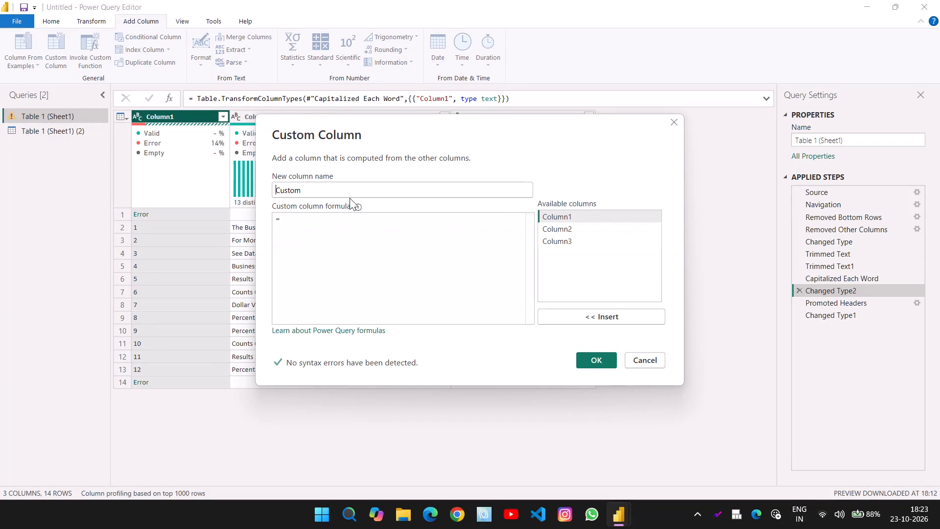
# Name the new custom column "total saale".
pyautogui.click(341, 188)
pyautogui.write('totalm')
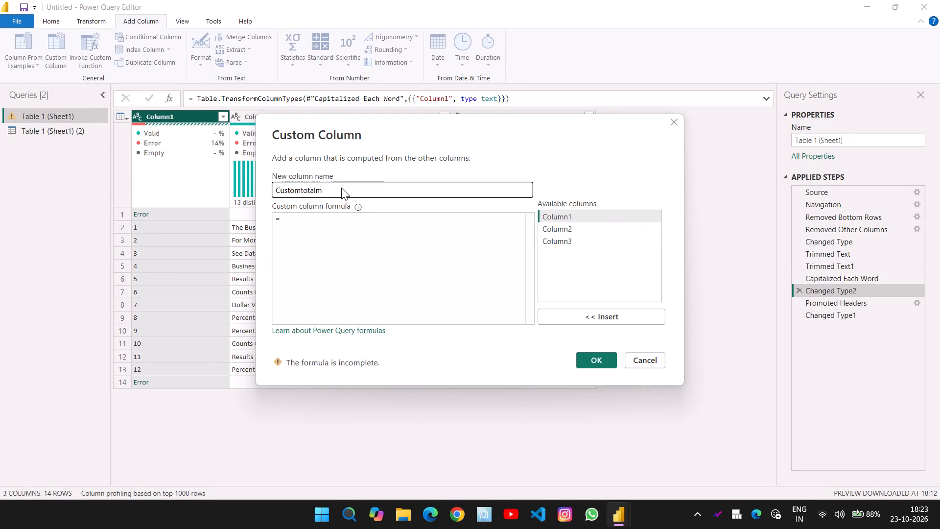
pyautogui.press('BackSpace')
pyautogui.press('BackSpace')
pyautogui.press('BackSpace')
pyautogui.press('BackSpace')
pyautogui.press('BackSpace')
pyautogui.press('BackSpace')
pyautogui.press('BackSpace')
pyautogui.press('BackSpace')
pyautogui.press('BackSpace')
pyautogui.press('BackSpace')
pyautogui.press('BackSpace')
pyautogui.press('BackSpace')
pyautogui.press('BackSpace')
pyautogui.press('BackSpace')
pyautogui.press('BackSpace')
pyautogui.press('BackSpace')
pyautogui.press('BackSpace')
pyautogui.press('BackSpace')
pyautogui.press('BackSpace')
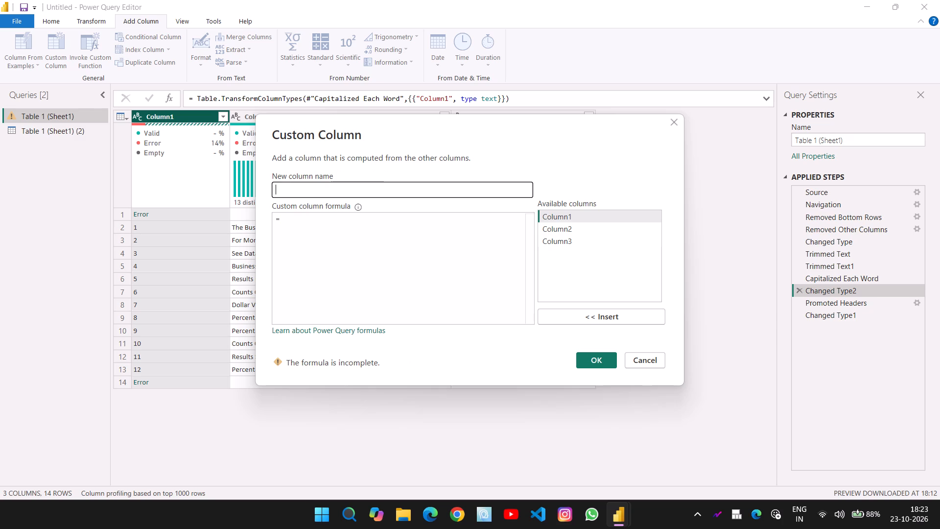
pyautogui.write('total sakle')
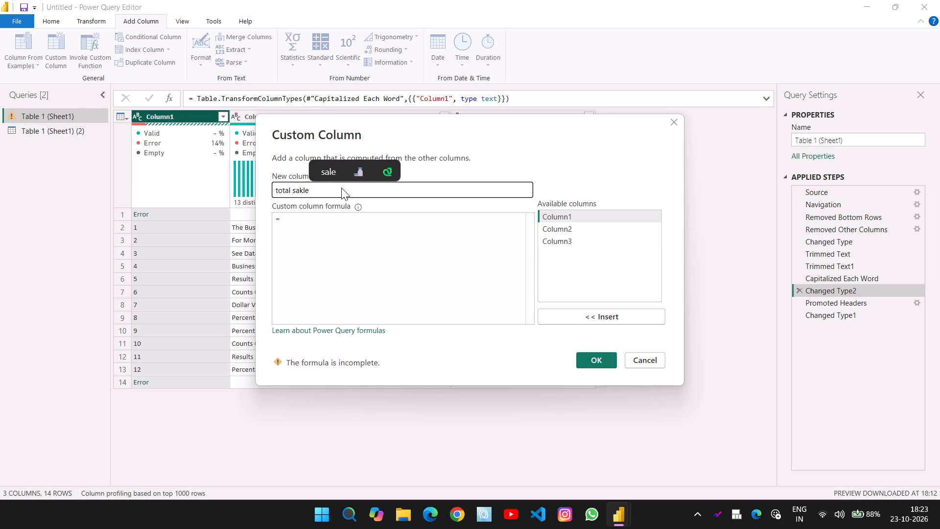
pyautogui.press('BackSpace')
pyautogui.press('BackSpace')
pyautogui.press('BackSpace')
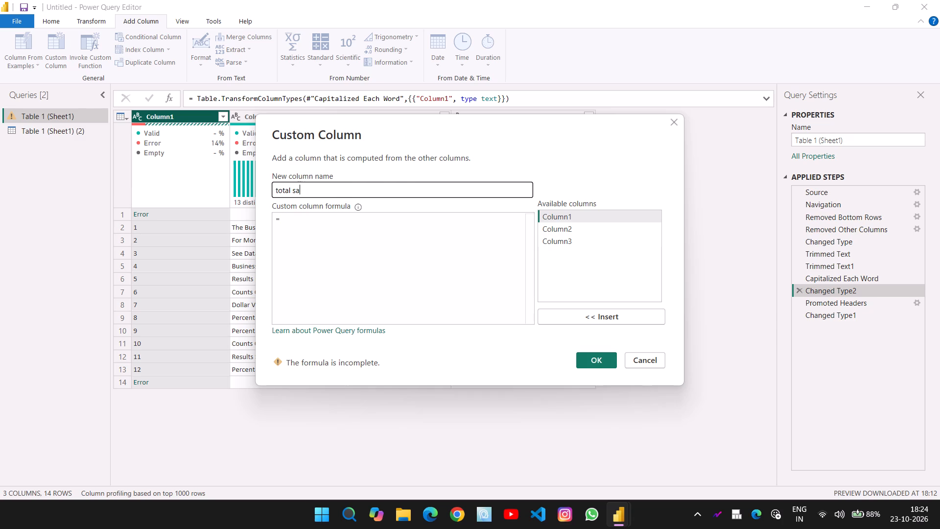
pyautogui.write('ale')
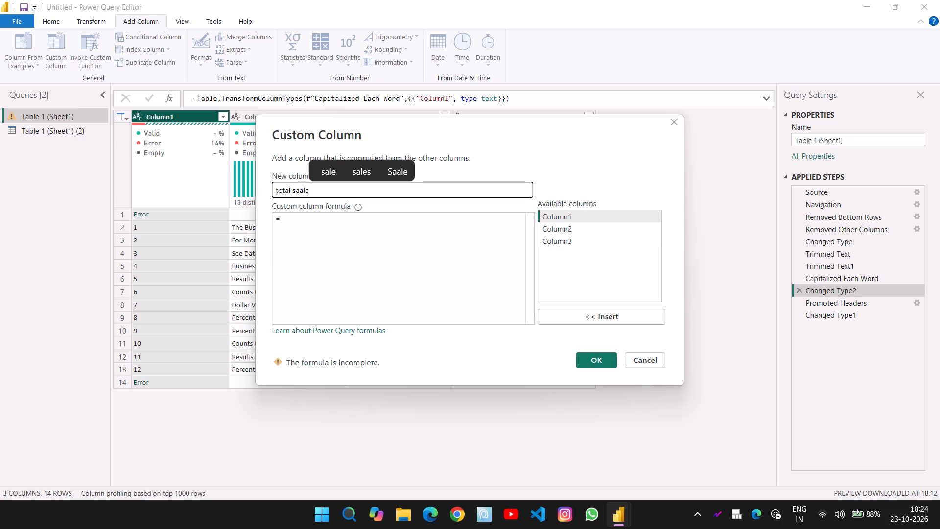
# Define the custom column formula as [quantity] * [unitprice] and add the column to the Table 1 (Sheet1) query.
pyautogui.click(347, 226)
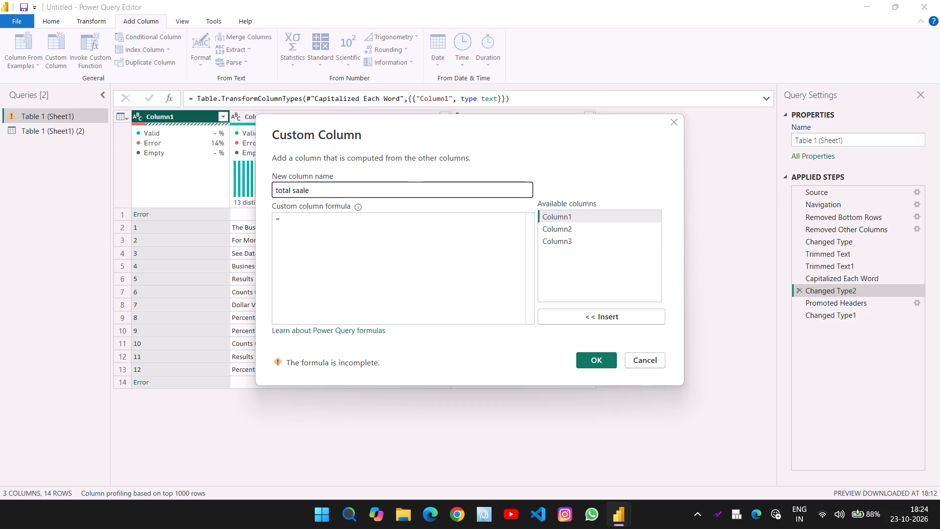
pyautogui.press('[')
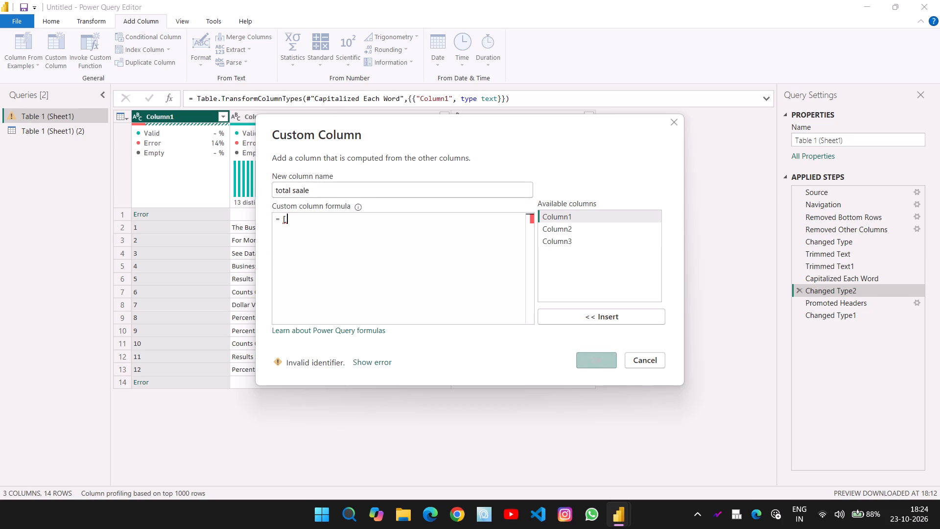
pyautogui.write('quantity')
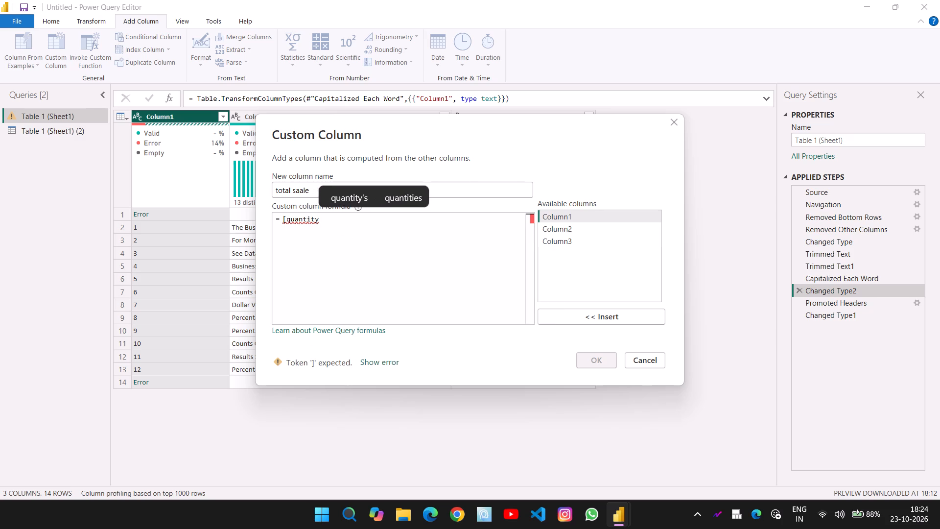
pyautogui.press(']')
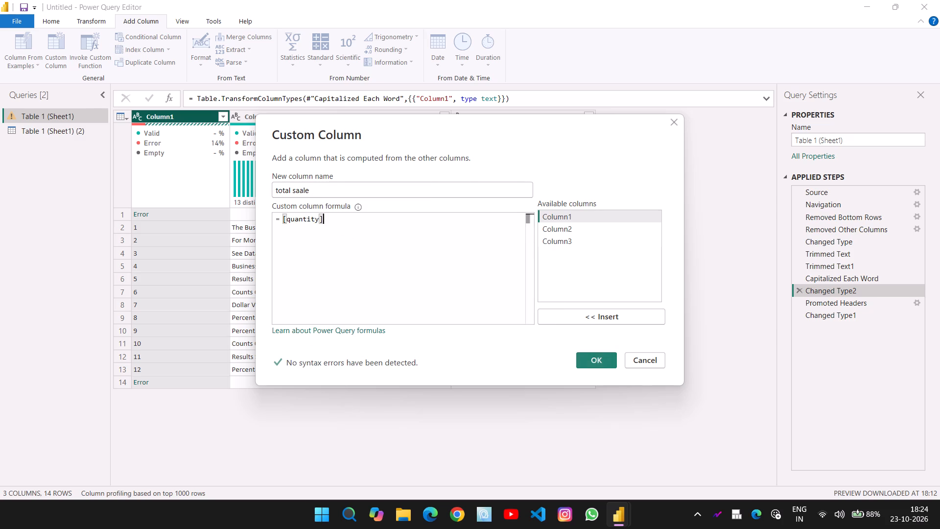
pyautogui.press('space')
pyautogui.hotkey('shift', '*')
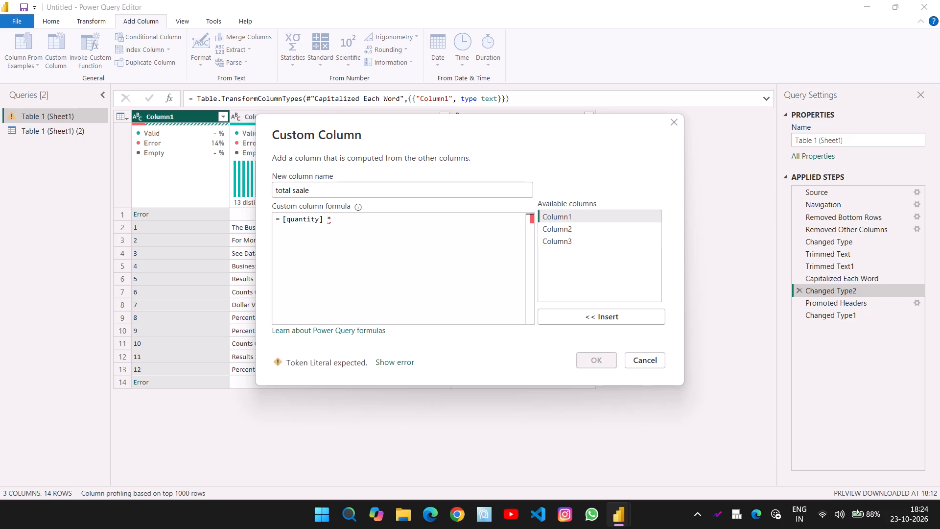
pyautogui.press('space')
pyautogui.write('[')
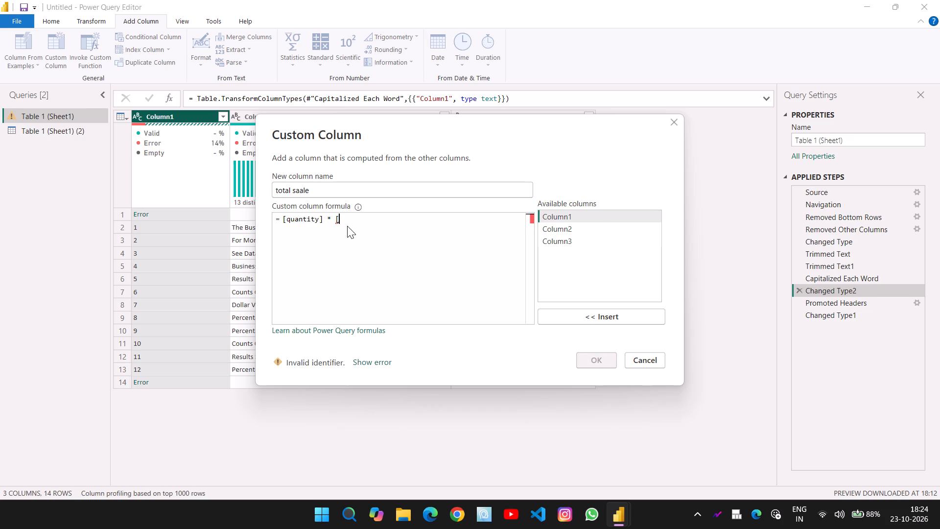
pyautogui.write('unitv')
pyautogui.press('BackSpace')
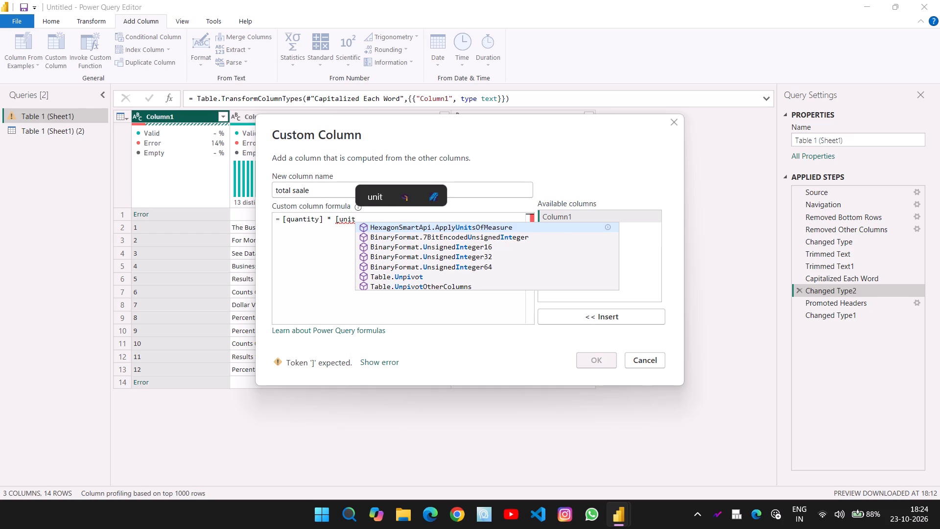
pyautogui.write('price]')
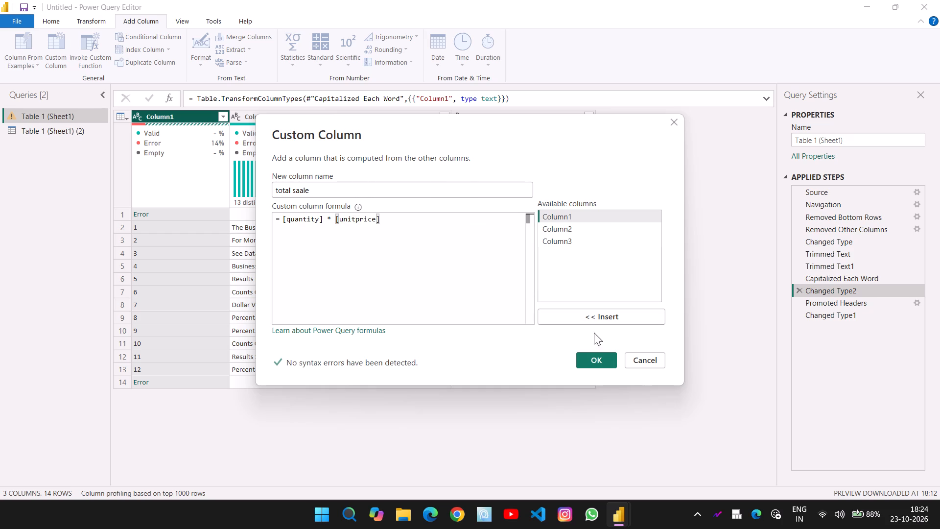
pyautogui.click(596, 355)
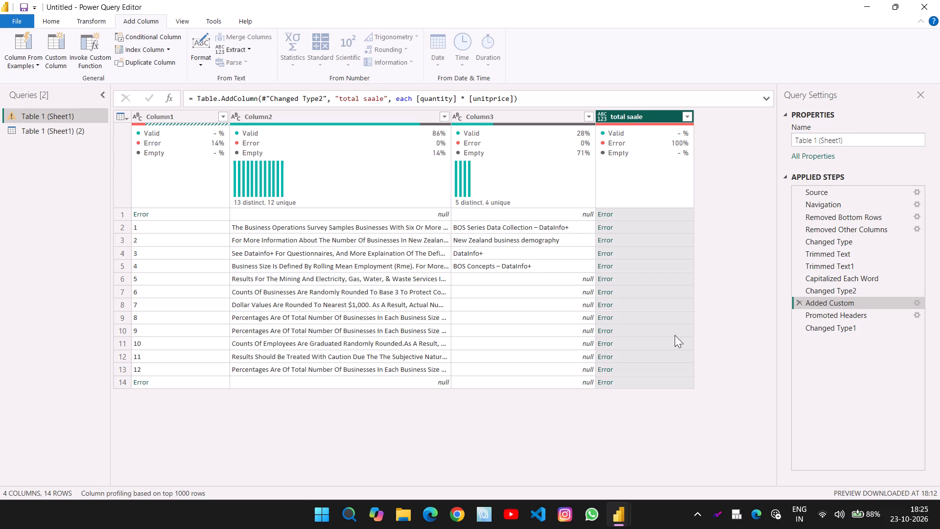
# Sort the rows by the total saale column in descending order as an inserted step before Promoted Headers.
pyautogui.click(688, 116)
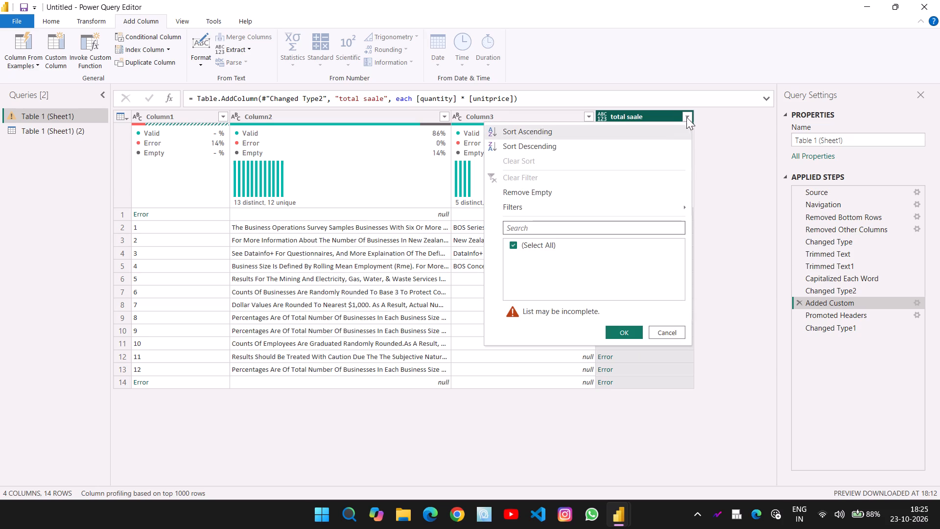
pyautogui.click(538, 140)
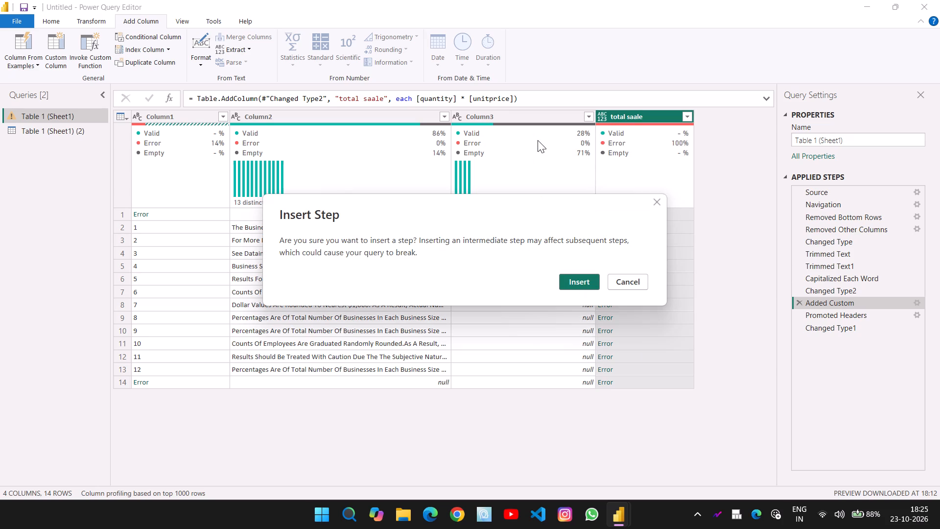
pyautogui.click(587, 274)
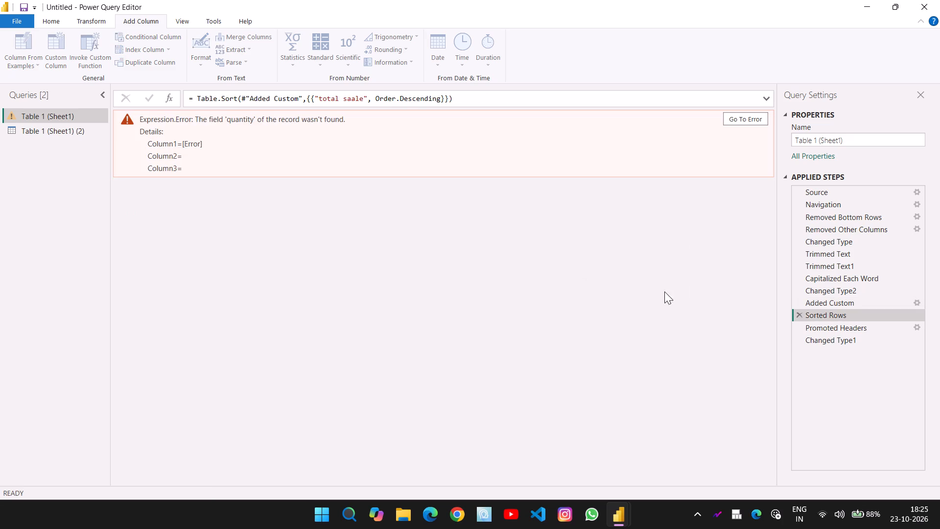
# Switch to the Table 1 (Sheet1) (2) query and delete the Table 1 (Sheet1) query.
pyautogui.click(54, 131)
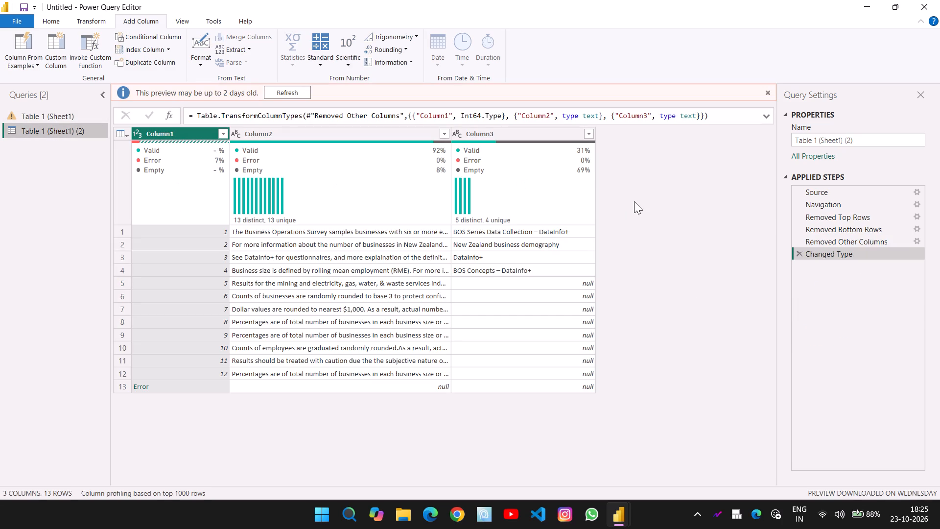
pyautogui.rightClick(62, 116)
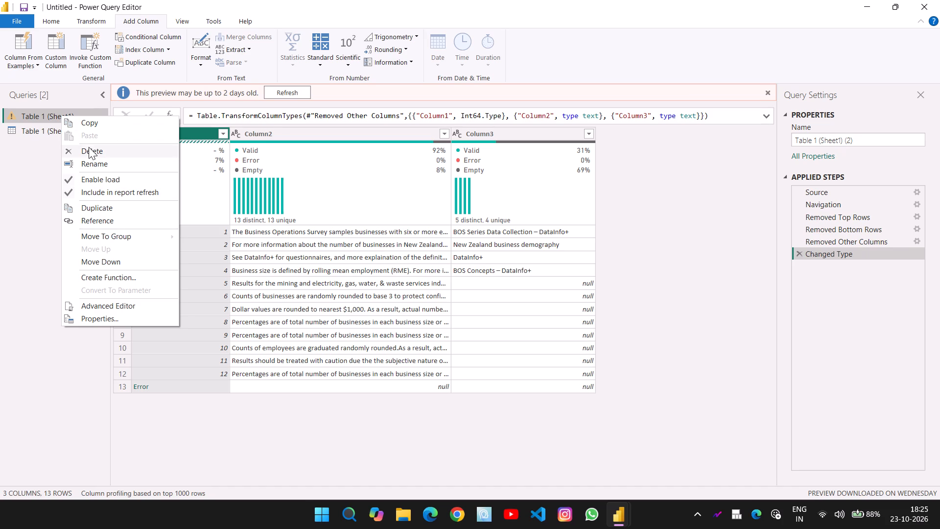
pyautogui.click(87, 145)
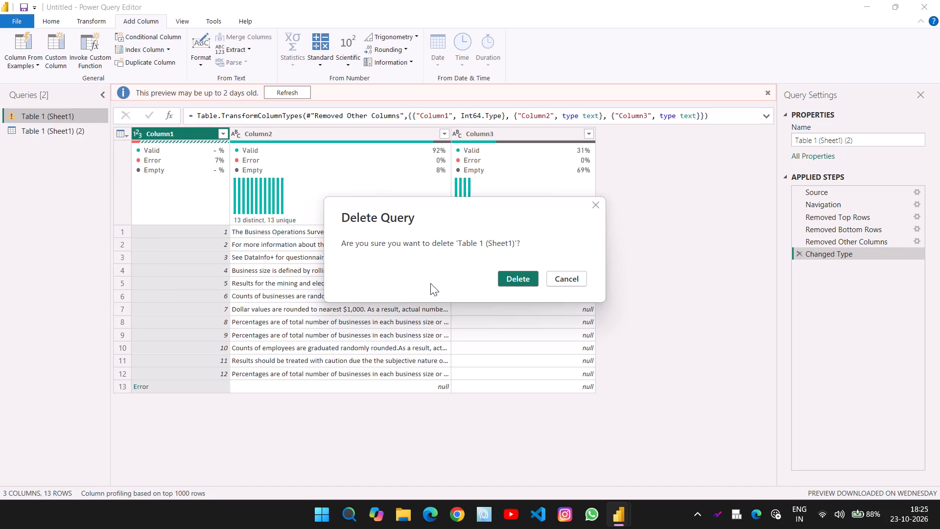
pyautogui.click(517, 281)
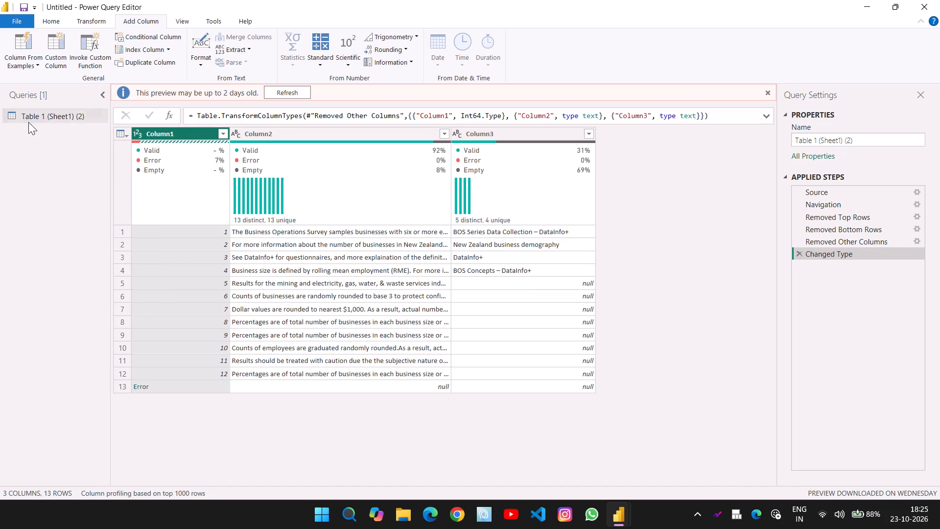
# Refresh the outdated data preview of the Table 1 (Sheet1) (2) query.
pyautogui.click(281, 87)
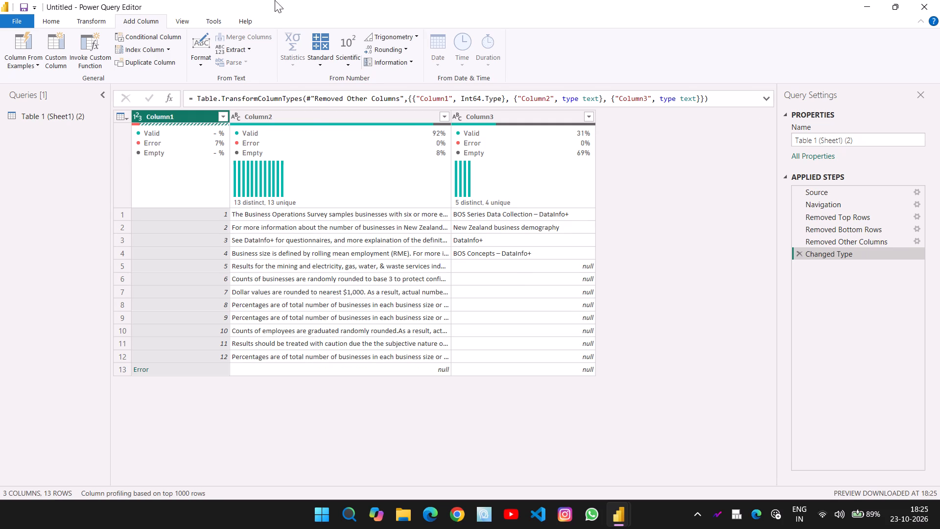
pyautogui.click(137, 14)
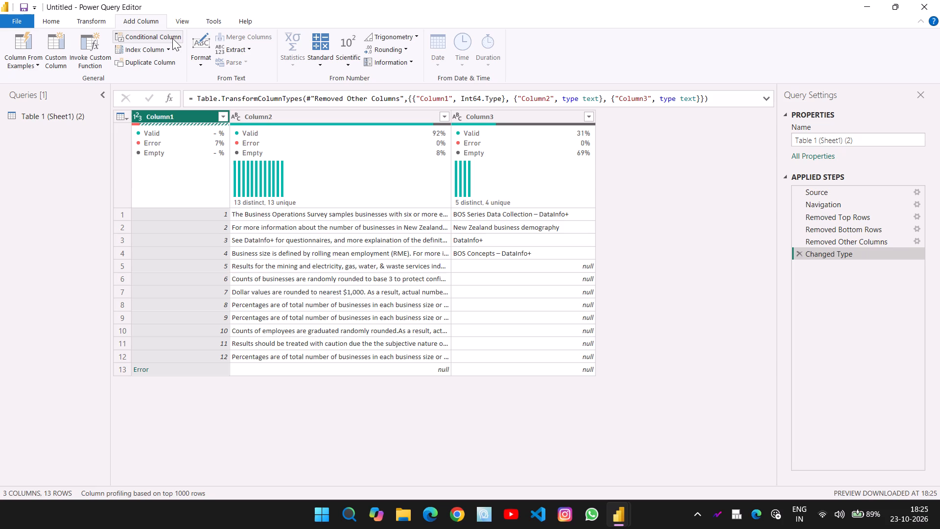
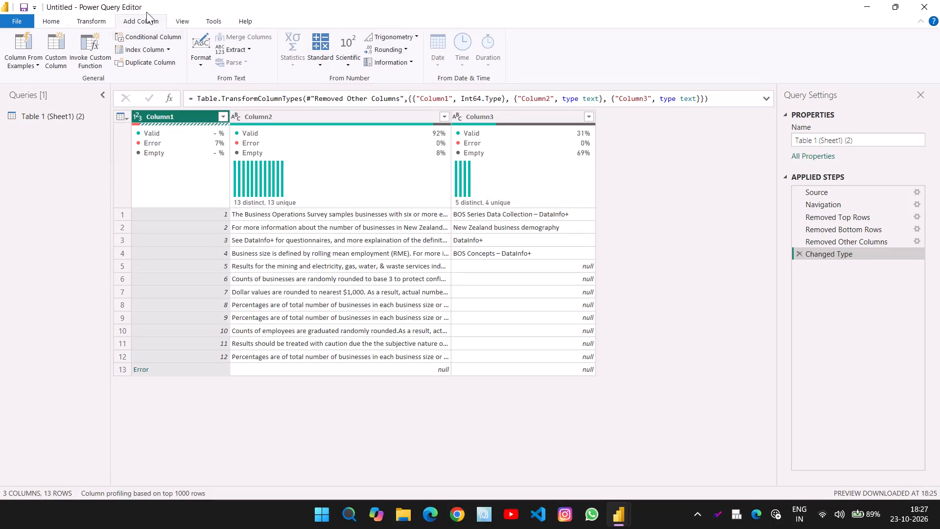
# Start adding a conditional column to the Table 1 (Sheet1) (2) query.
pyautogui.click(159, 32)
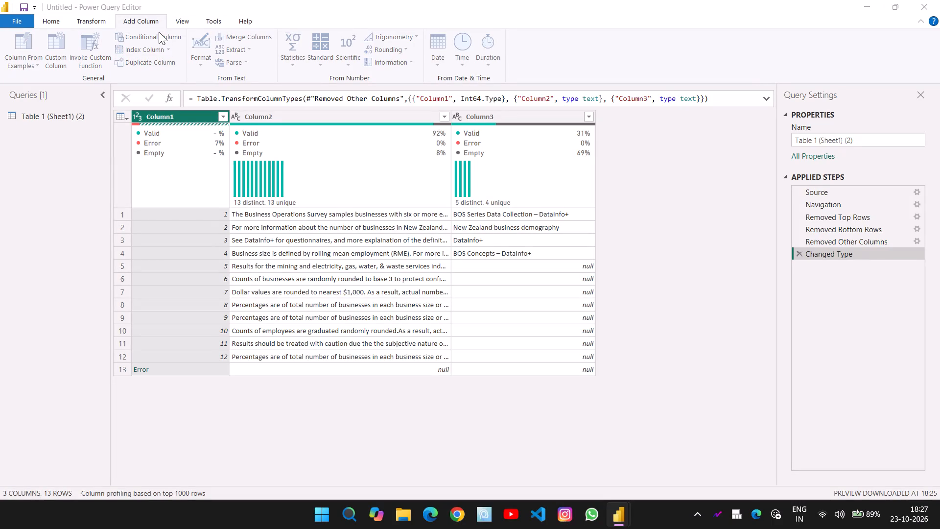
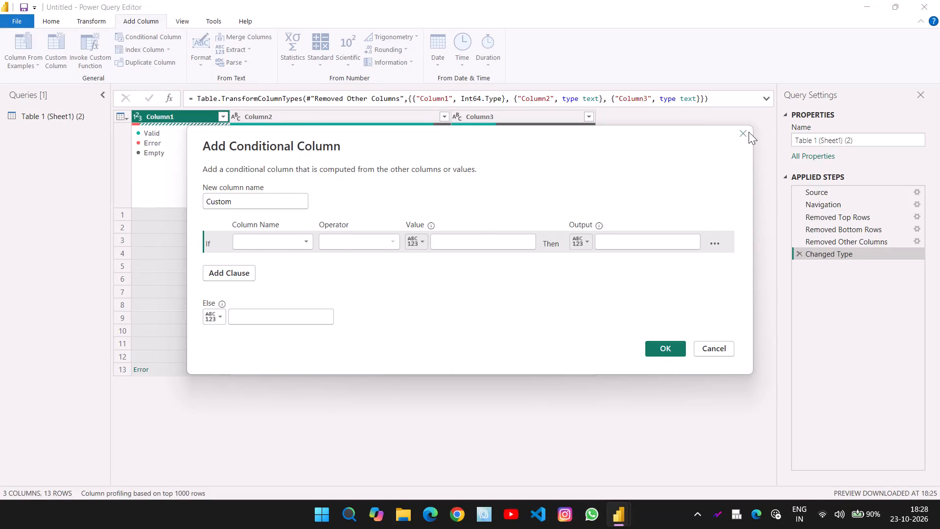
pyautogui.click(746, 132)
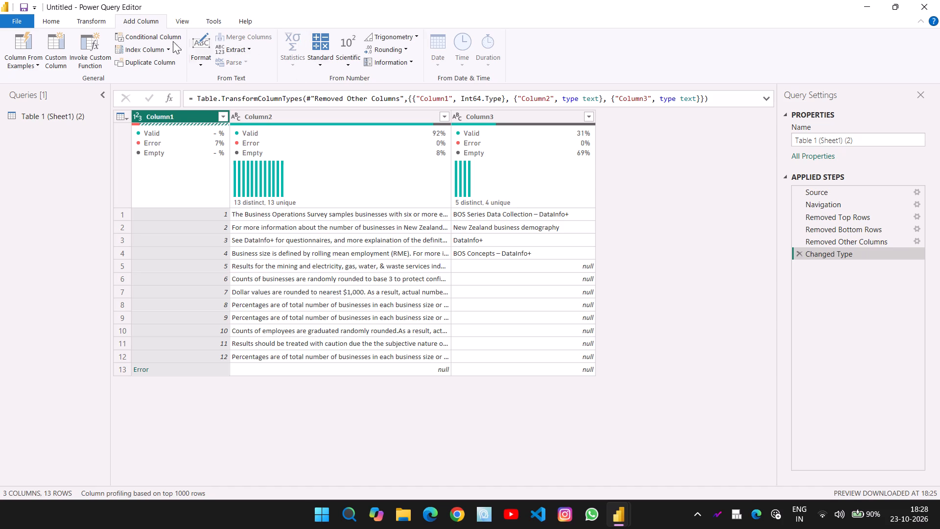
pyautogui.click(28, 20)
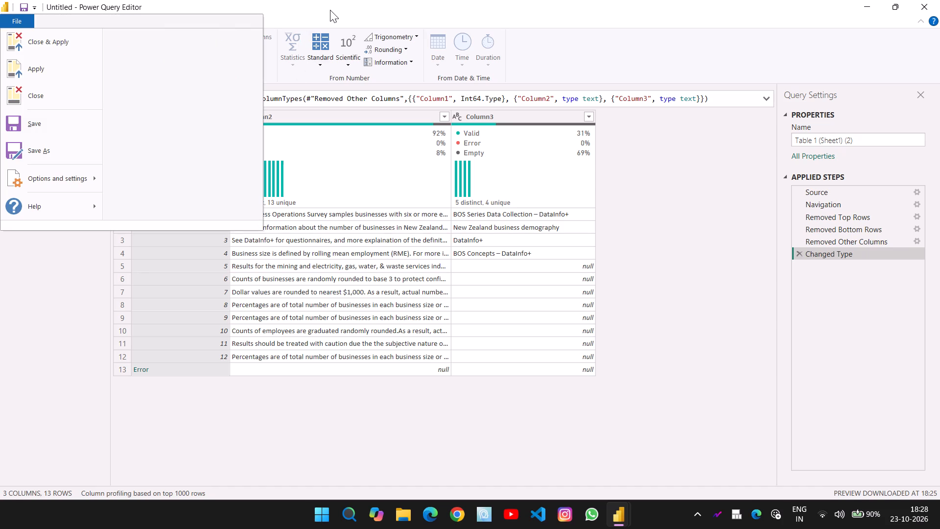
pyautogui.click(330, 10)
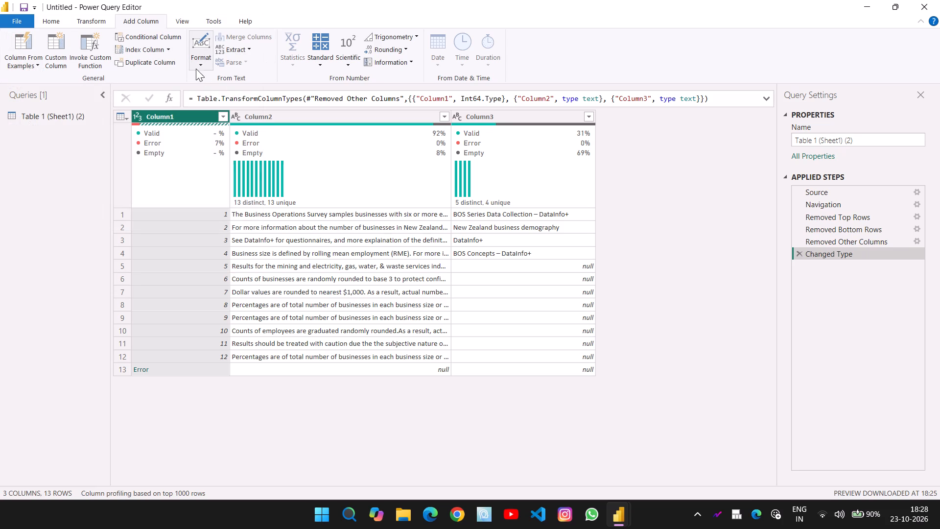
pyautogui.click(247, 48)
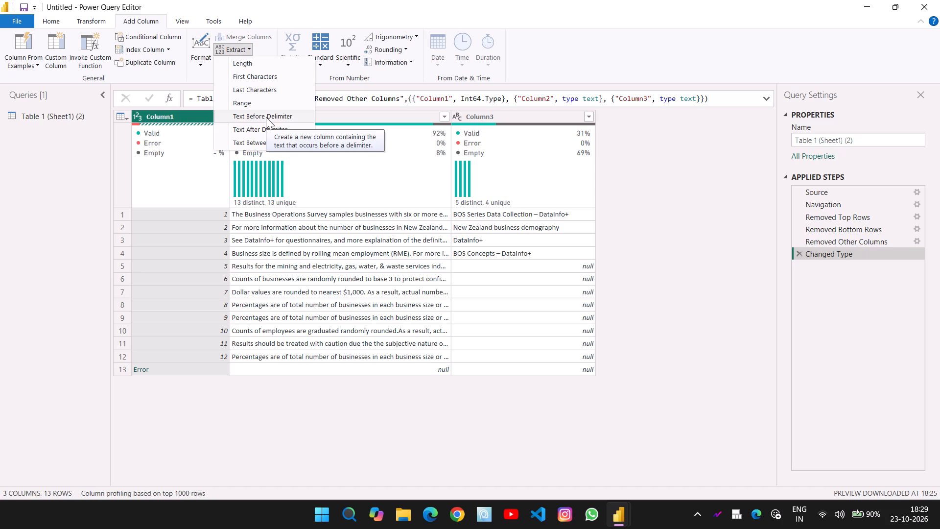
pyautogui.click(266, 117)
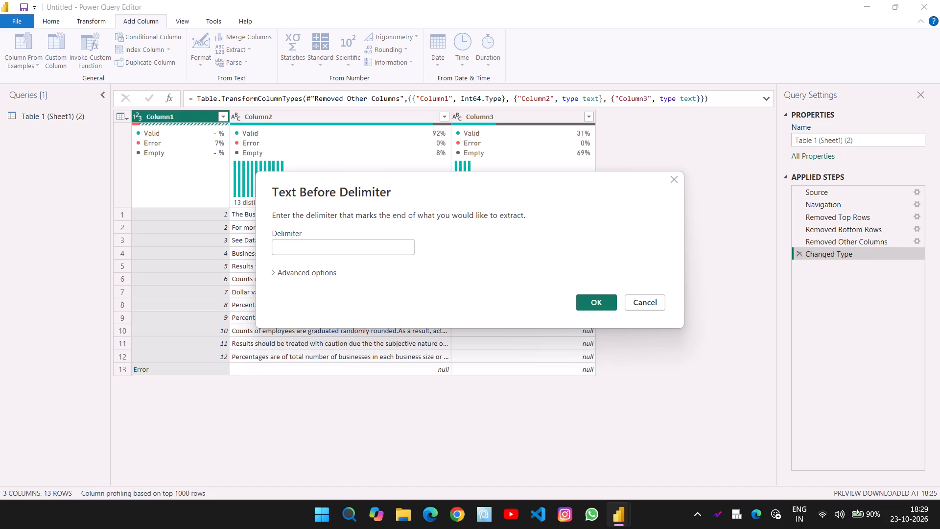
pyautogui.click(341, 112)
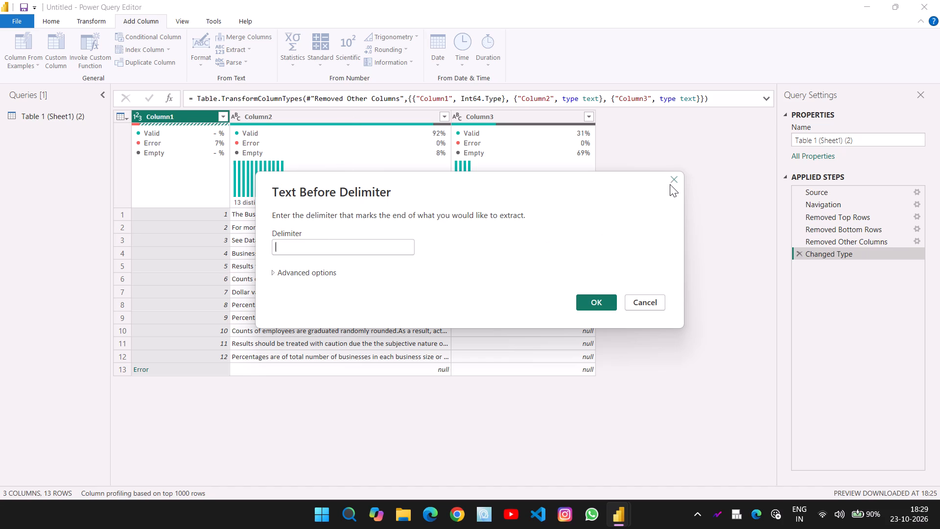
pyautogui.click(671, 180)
# After the Removed Other Columns step, insert a new column extracting Column2's text before the delimiter "percentage".
pyautogui.click(317, 111)
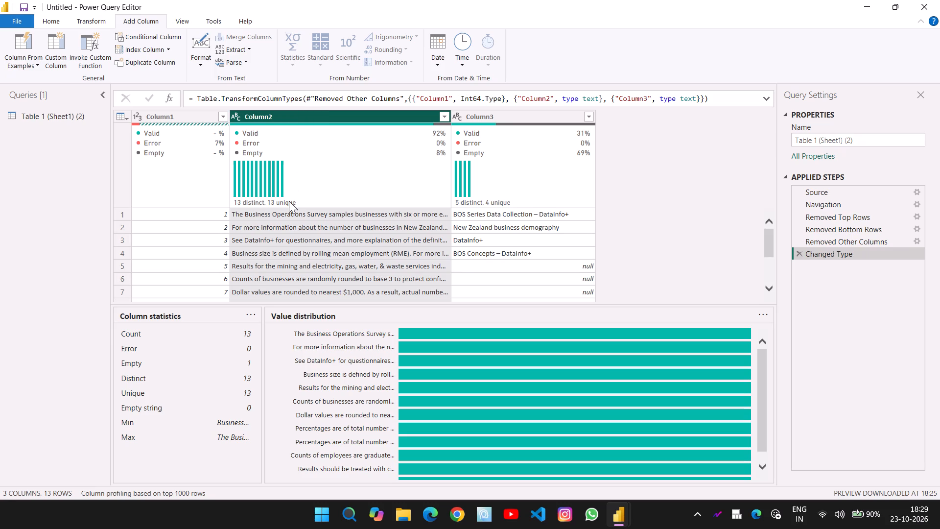
pyautogui.hscroll(2, 289, 201)
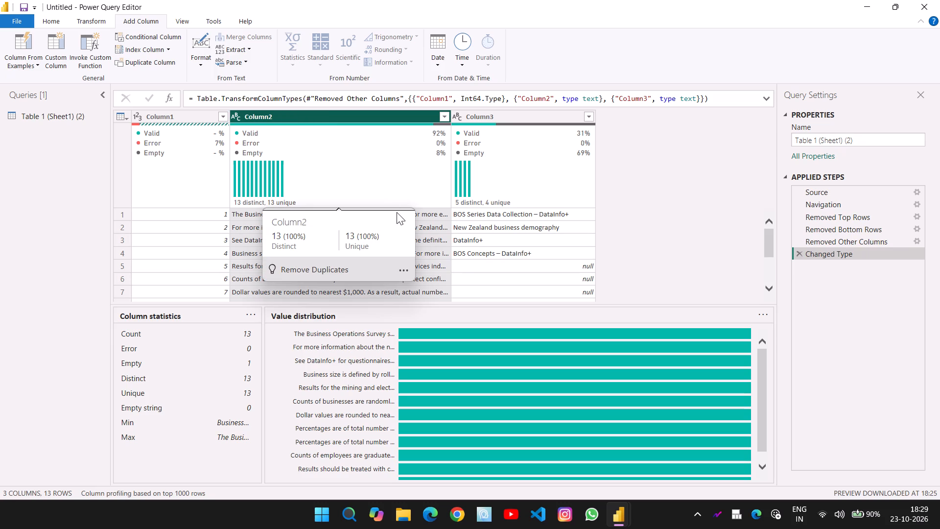
pyautogui.click(822, 240)
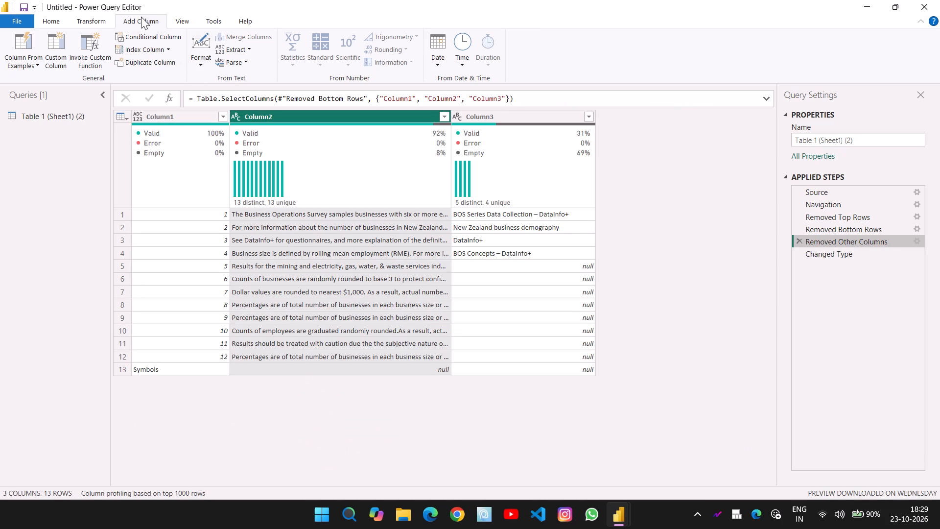
pyautogui.click(245, 48)
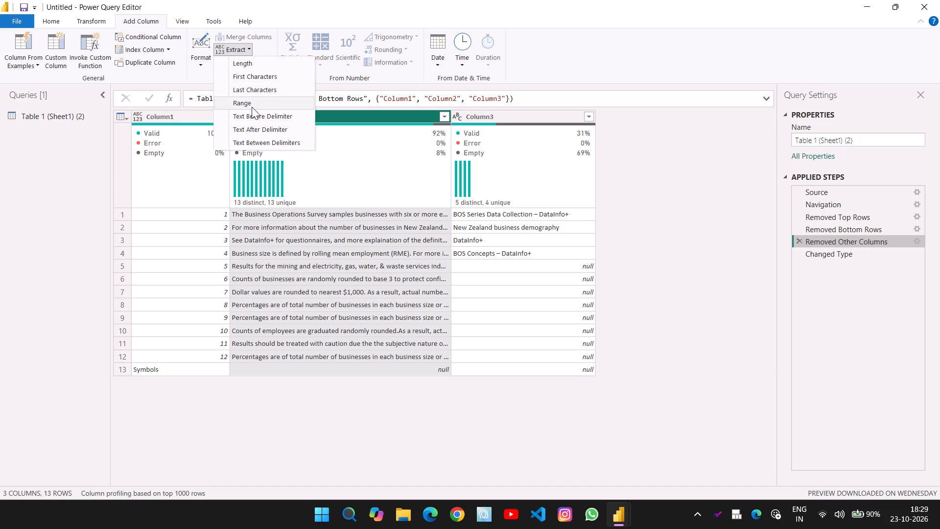
pyautogui.click(252, 117)
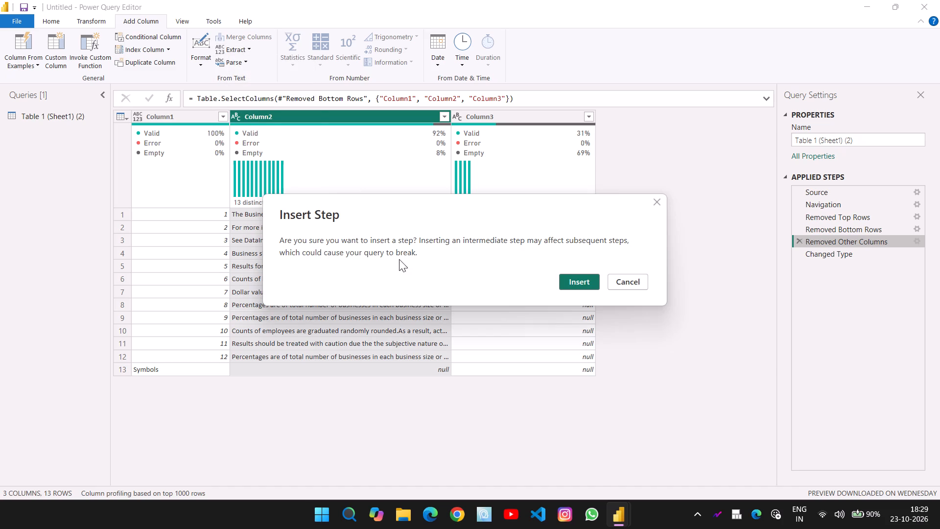
pyautogui.click(592, 280)
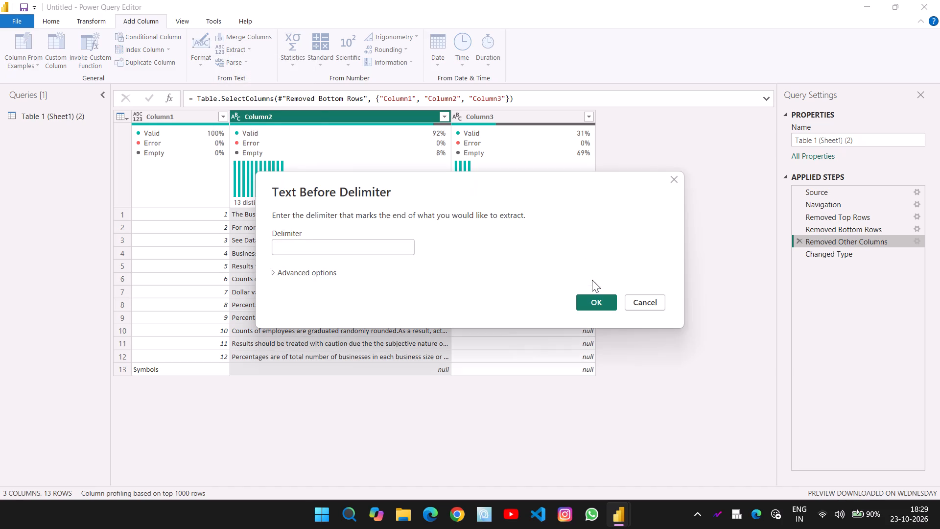
pyautogui.click(332, 250)
pyautogui.write('perc')
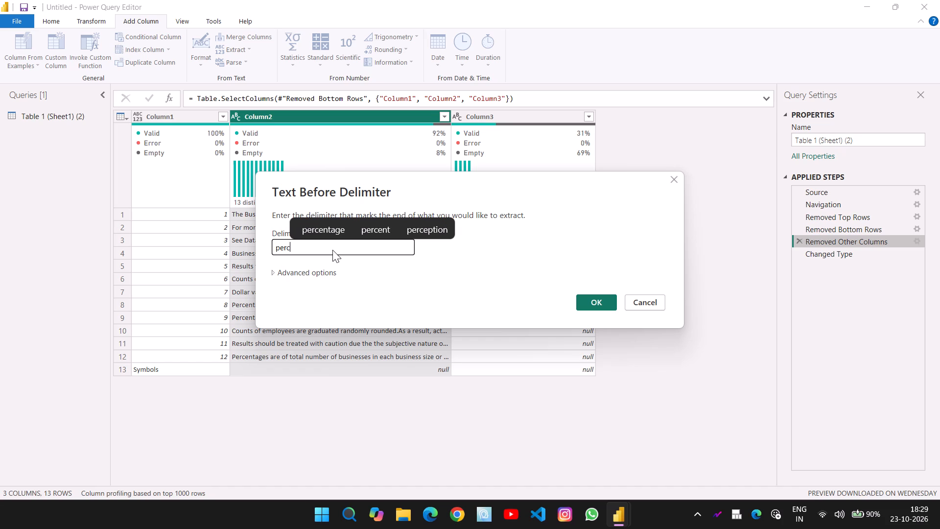
pyautogui.write('ent')
pyautogui.write('age')
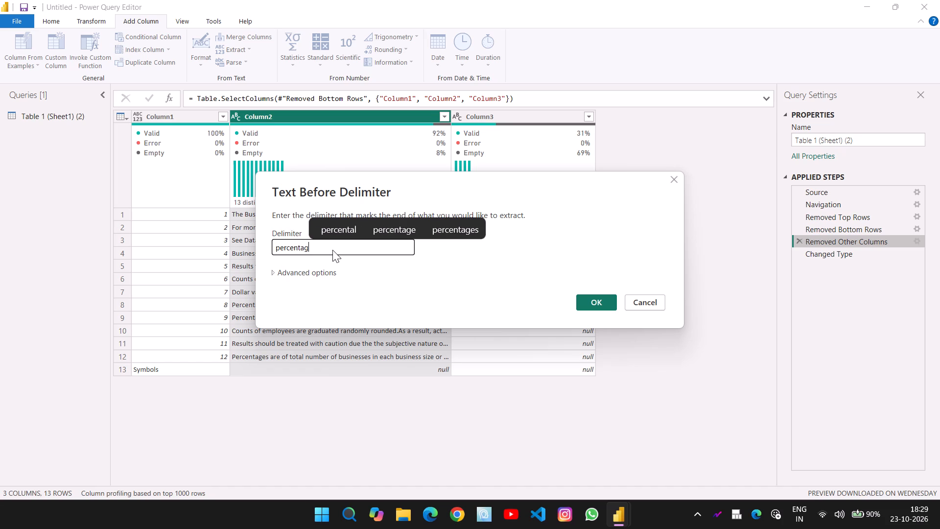
pyautogui.click(593, 306)
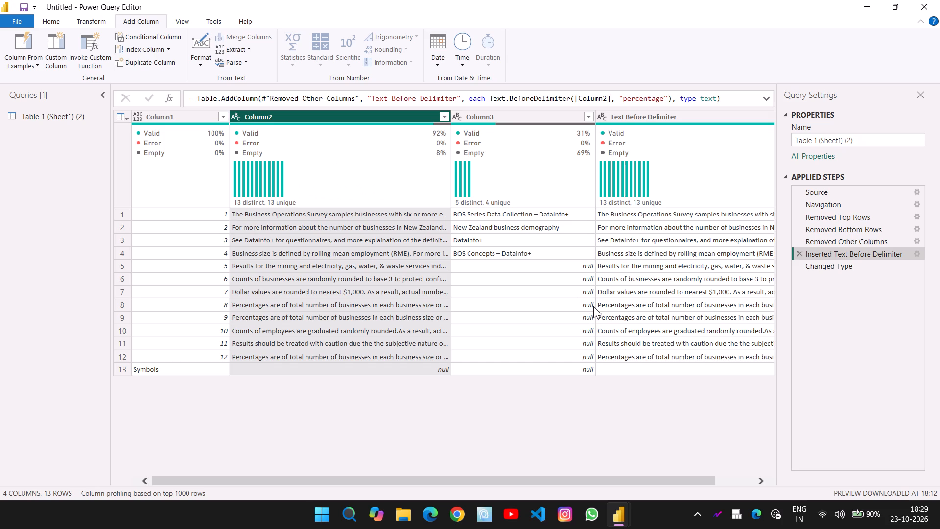
pyautogui.hscroll(1, 593, 306)
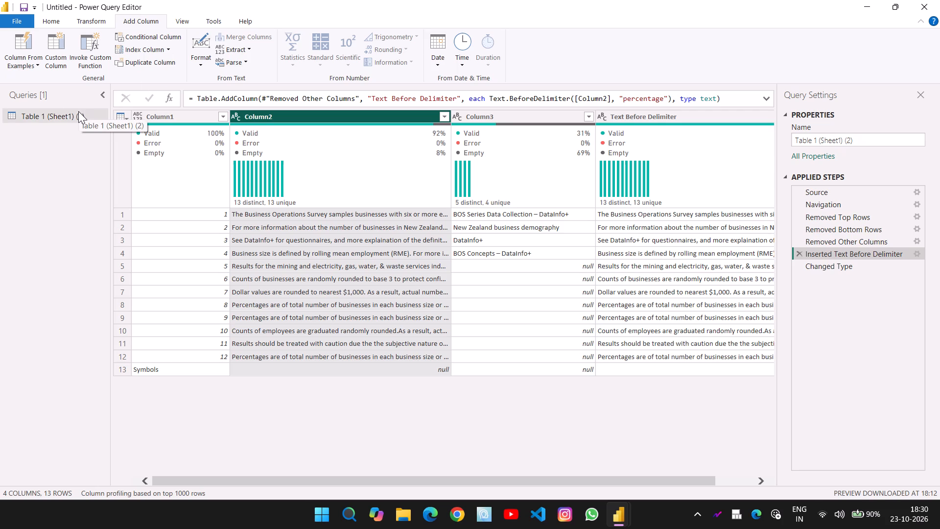
# Open the business-operations-survey-2023-CSV-notes Excel workbook from Downloads as a new data source.
pyautogui.click(54, 23)
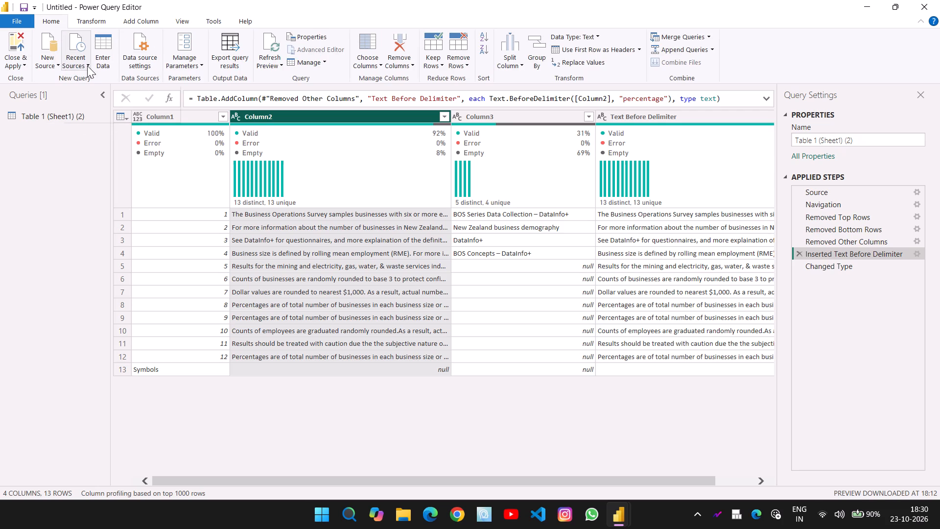
pyautogui.click(50, 62)
pyautogui.click(81, 94)
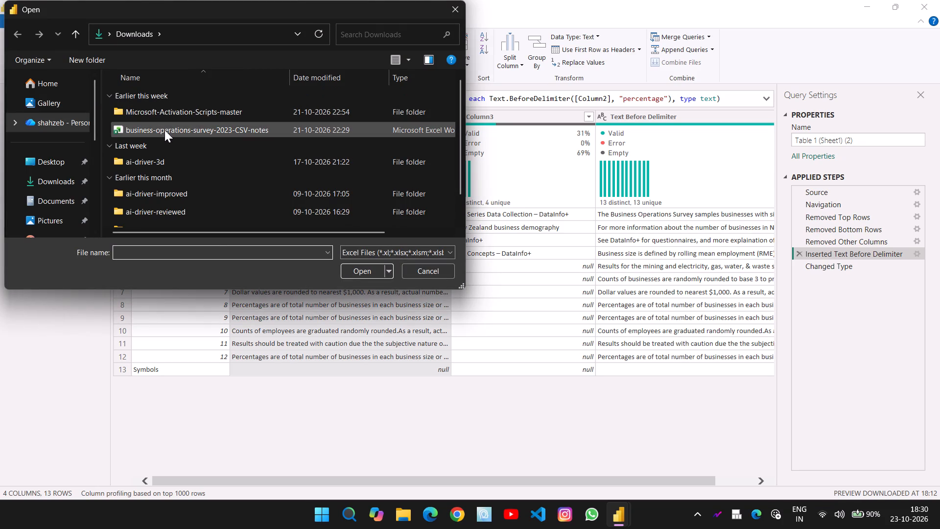
pyautogui.click(164, 130)
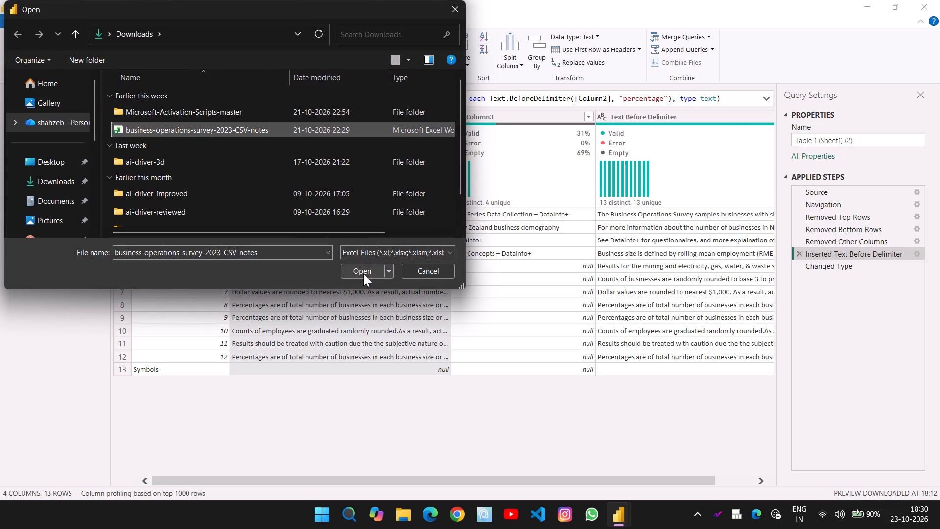
pyautogui.click(220, 112)
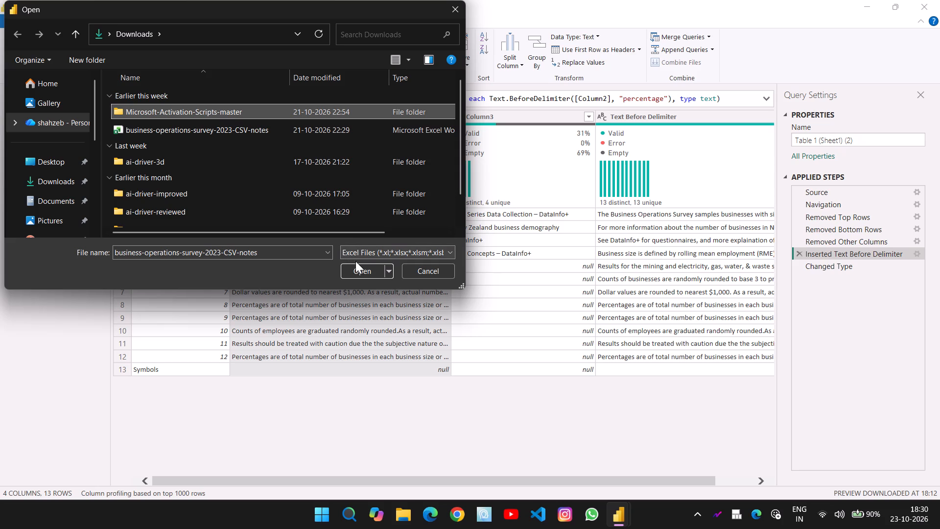
pyautogui.scroll(-2, 200, 127)
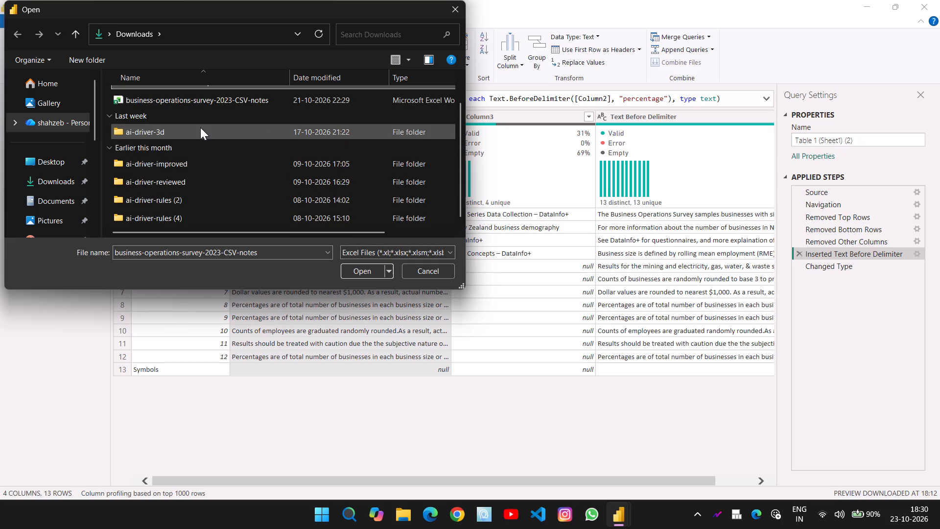
pyautogui.scroll(-3, 200, 127)
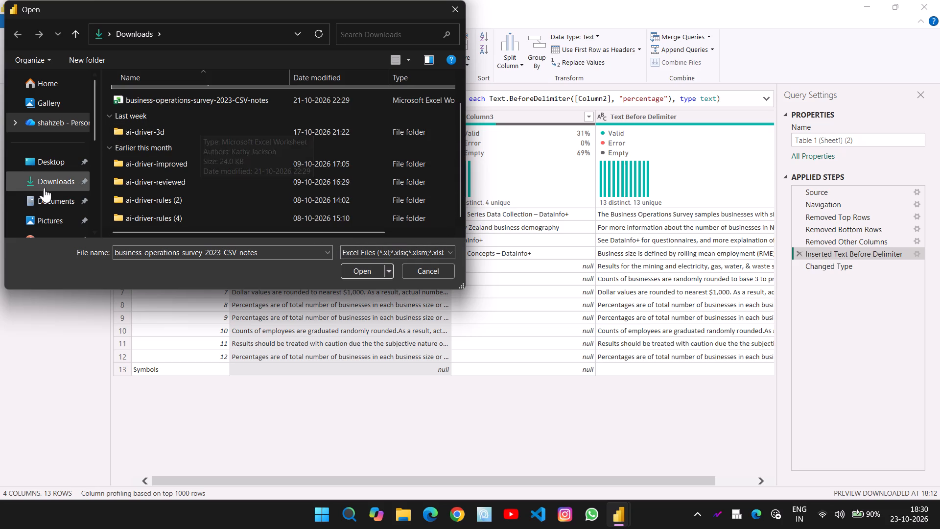
pyautogui.click(49, 180)
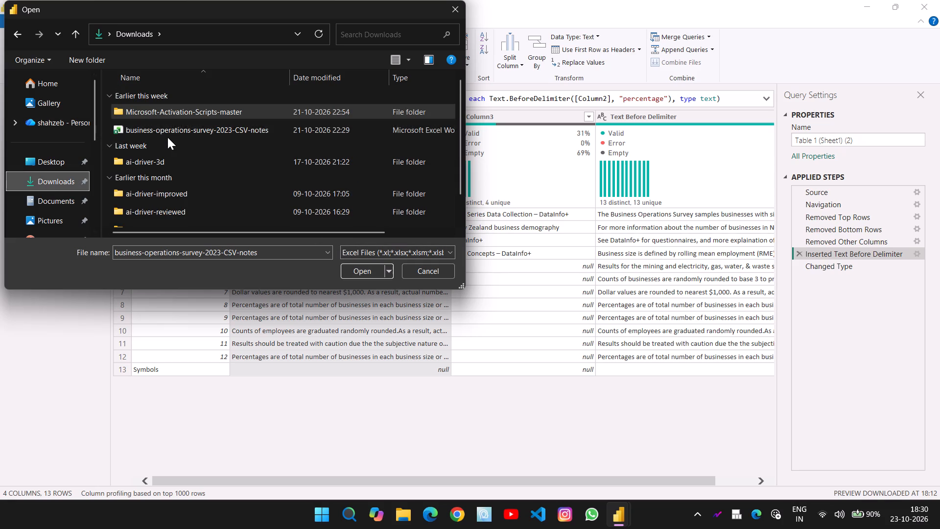
pyautogui.scroll(-2, 167, 137)
pyautogui.scroll(1, 167, 137)
pyautogui.click(192, 128)
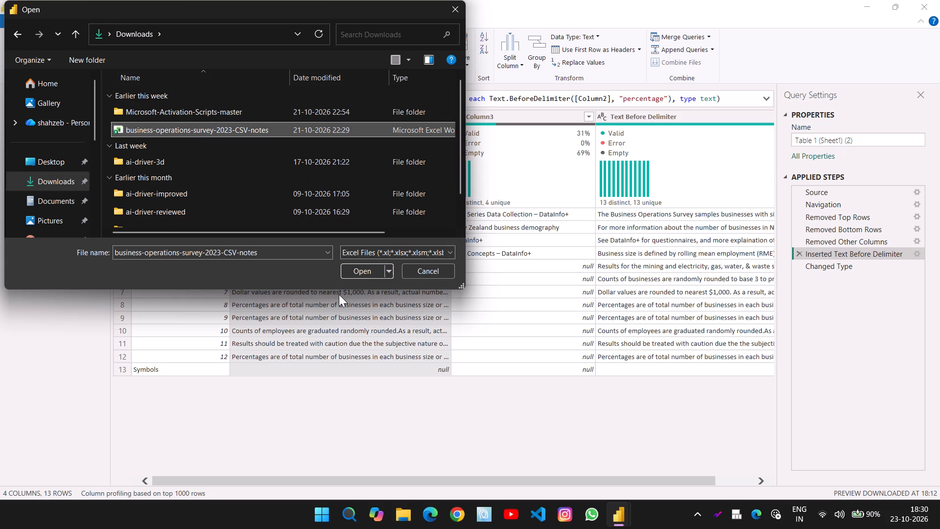
pyautogui.click(363, 269)
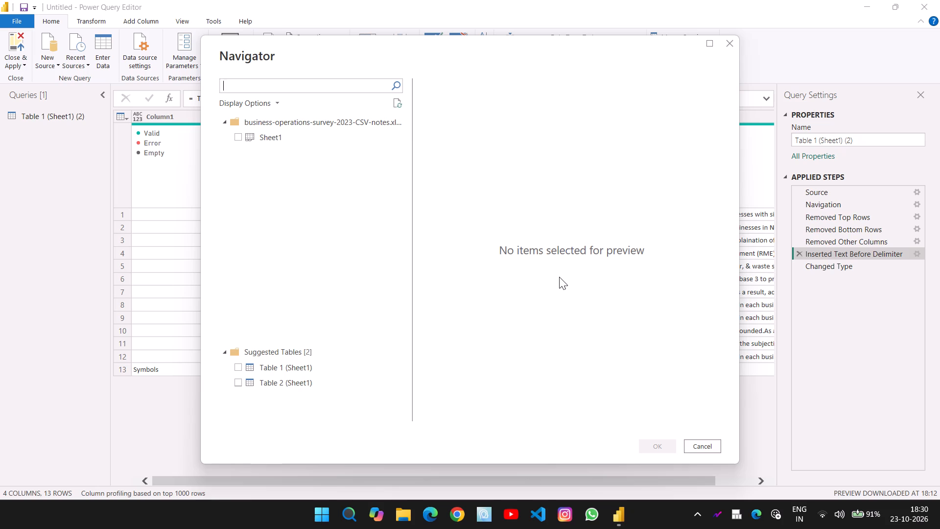
# Import Sheet1 and the suggested table Table 1 (Sheet1) from the workbook as new queries.
pyautogui.click(240, 137)
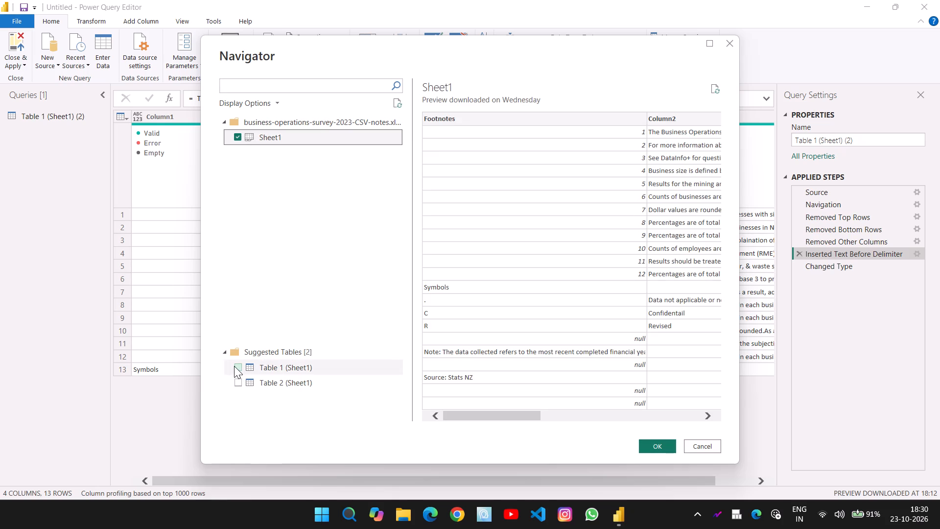
pyautogui.click(234, 366)
pyautogui.click(237, 366)
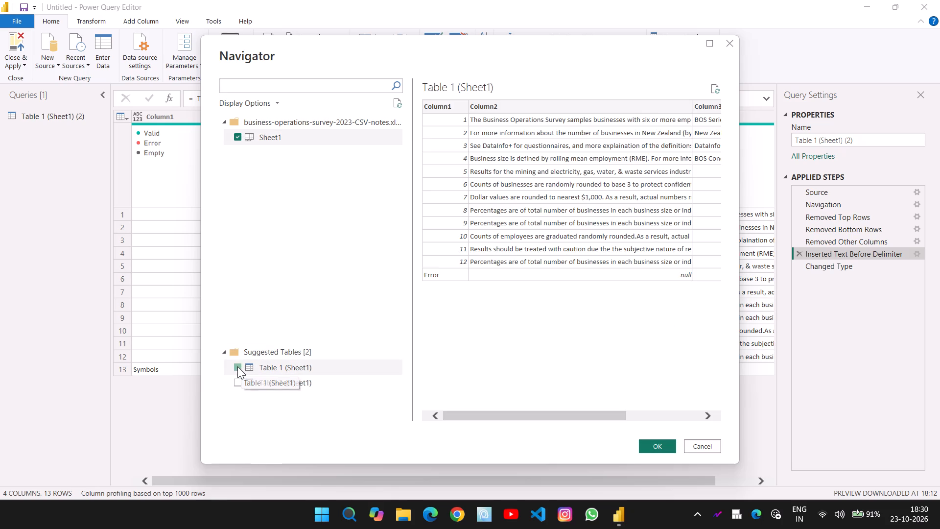
pyautogui.click(661, 441)
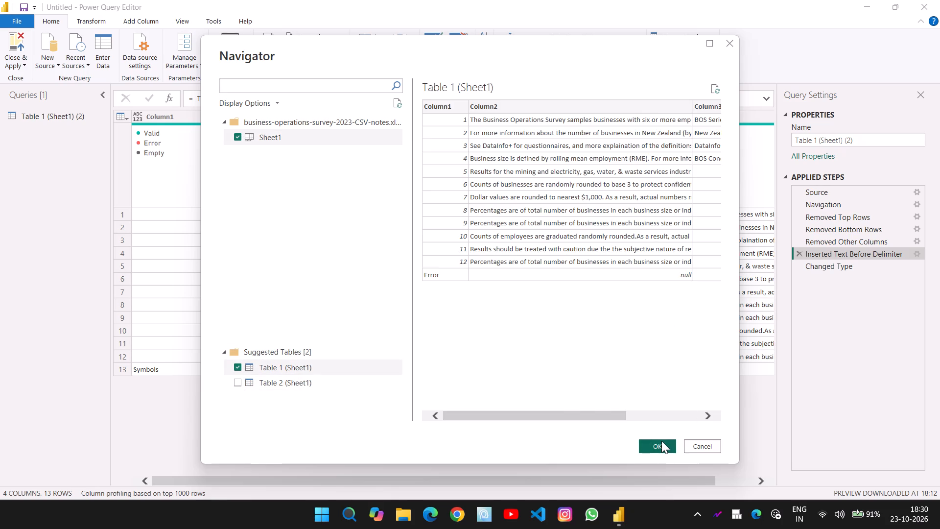
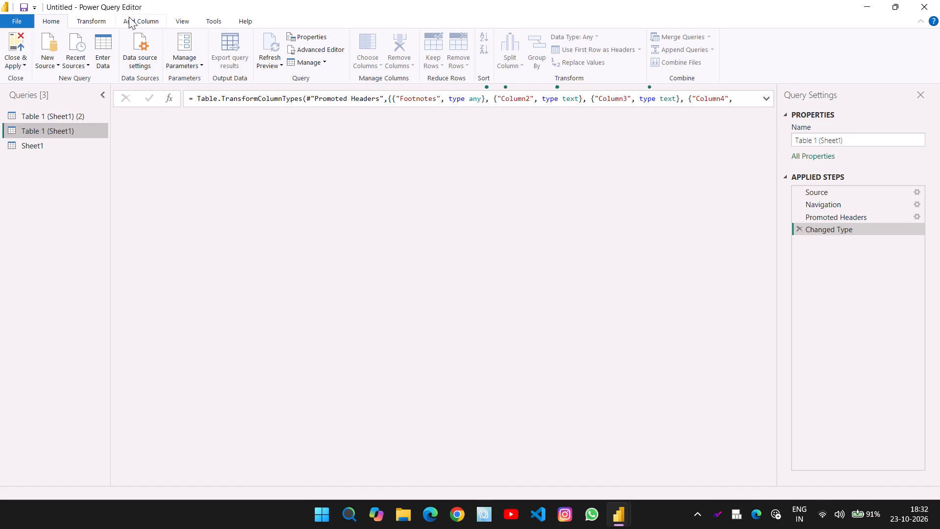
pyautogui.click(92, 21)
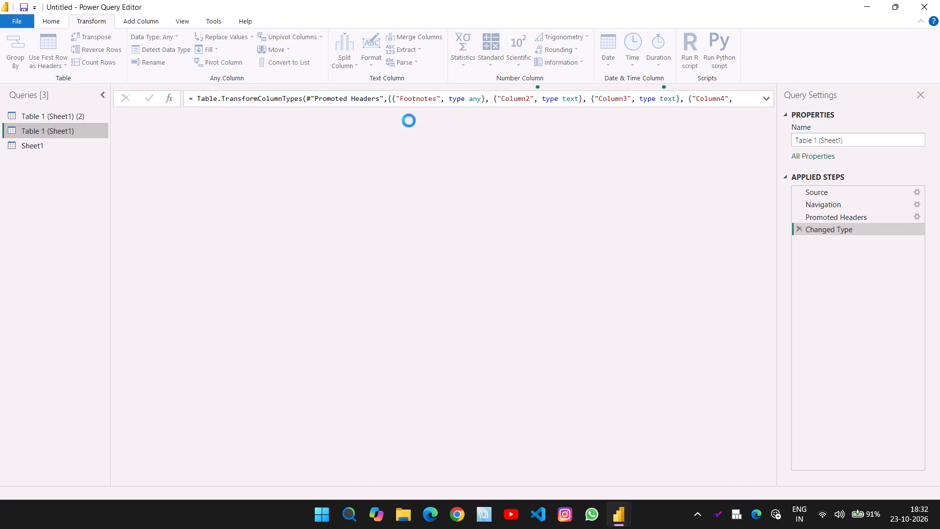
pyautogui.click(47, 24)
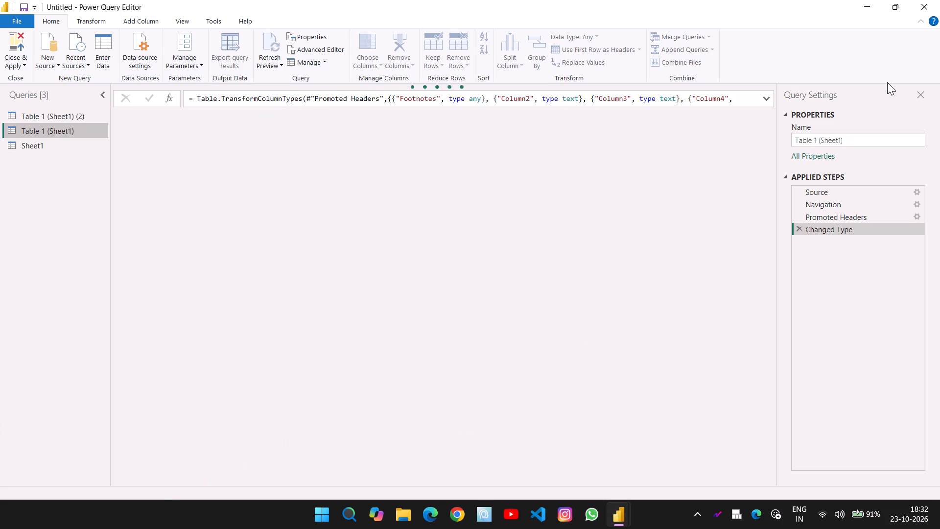
# Close Power BI Desktop, including the Power Query Editor, without saving the changes.
pyautogui.click(866, 7)
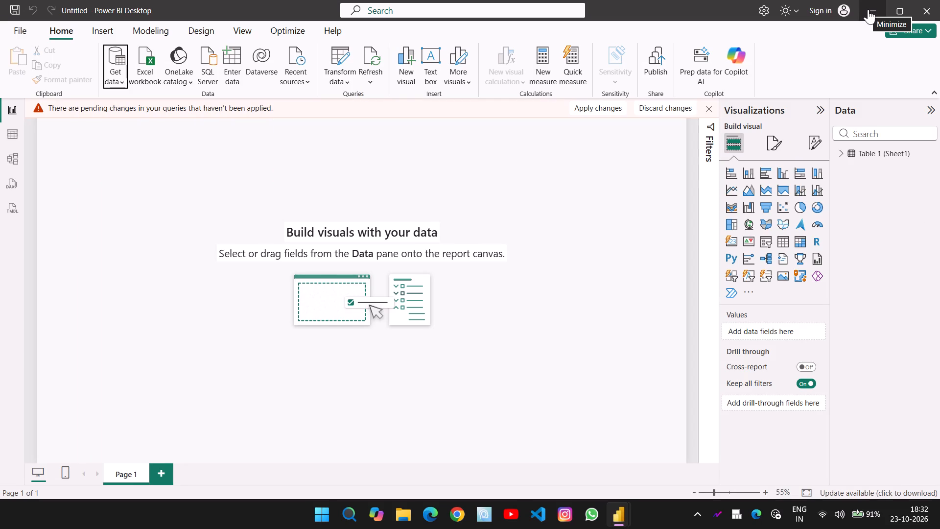
pyautogui.click(931, 8)
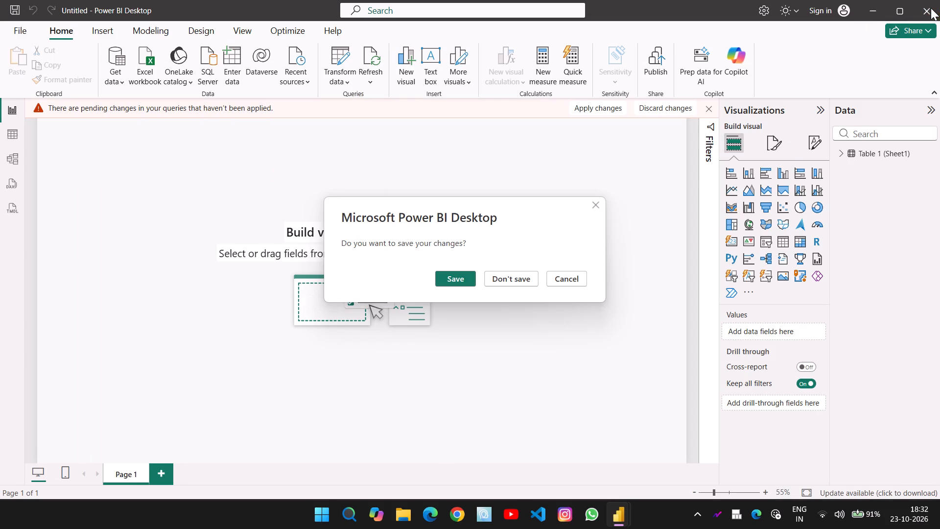
pyautogui.click(512, 272)
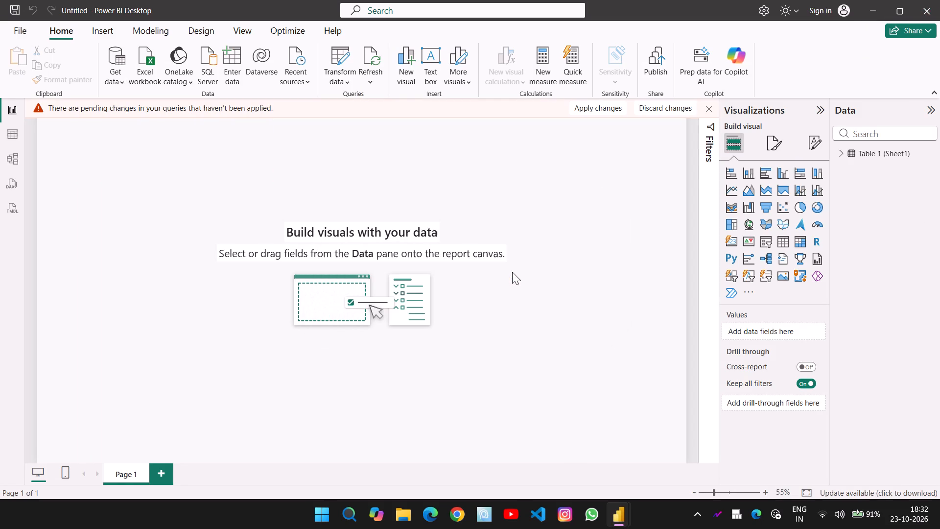
pyautogui.click(934, 7)
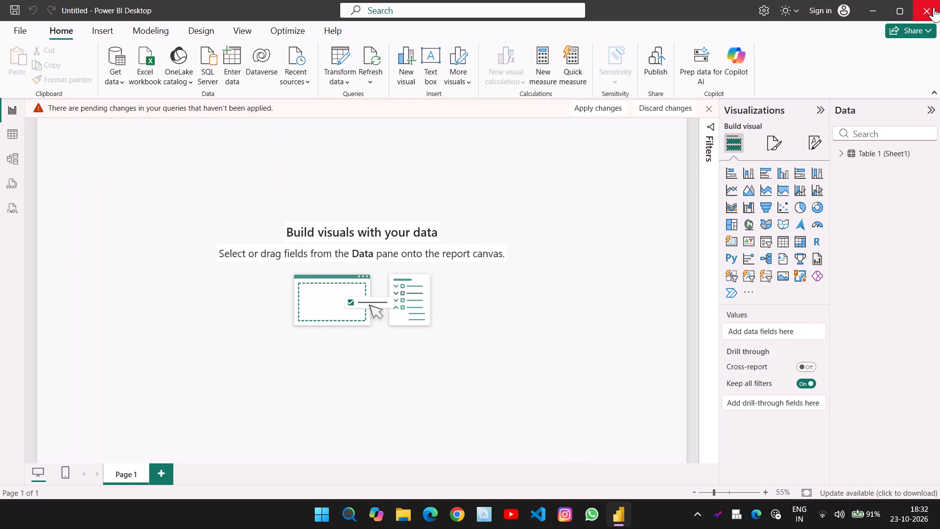
pyautogui.click(934, 7)
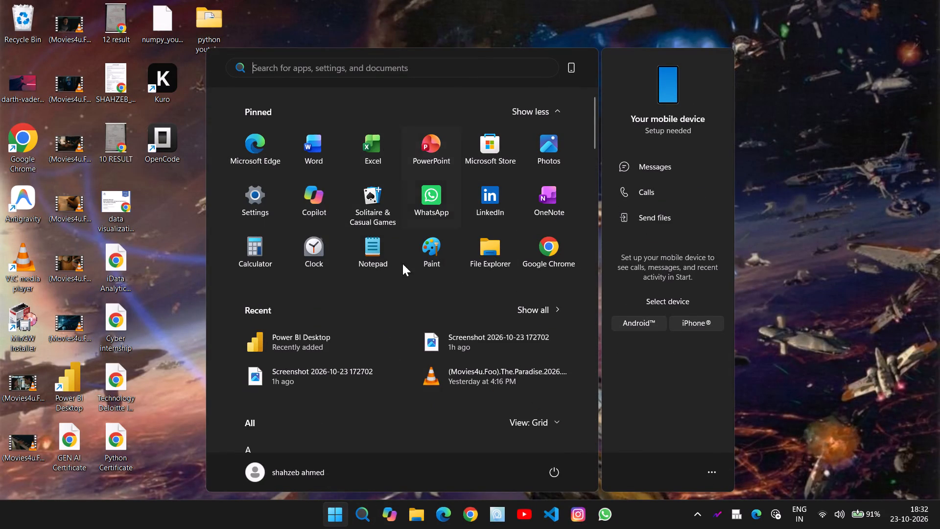
# Switch to the TrendStudy app, look through its Legal, Help, Settings, About and Home pages, and minimize it.
pyautogui.write('tr')
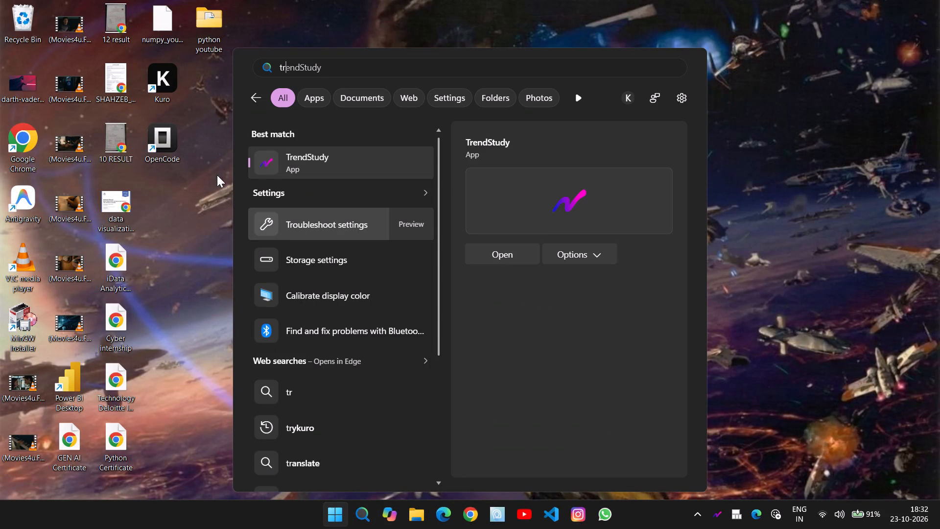
pyautogui.click(313, 151)
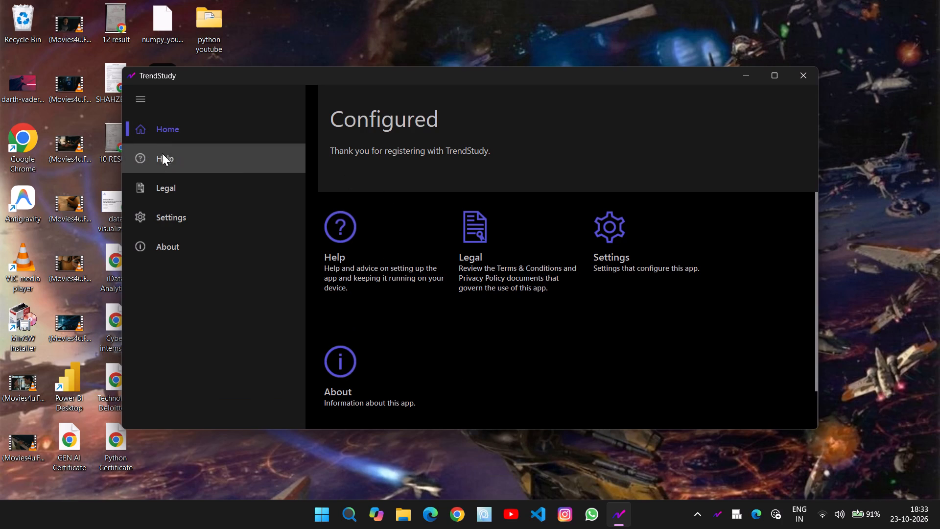
pyautogui.click(161, 186)
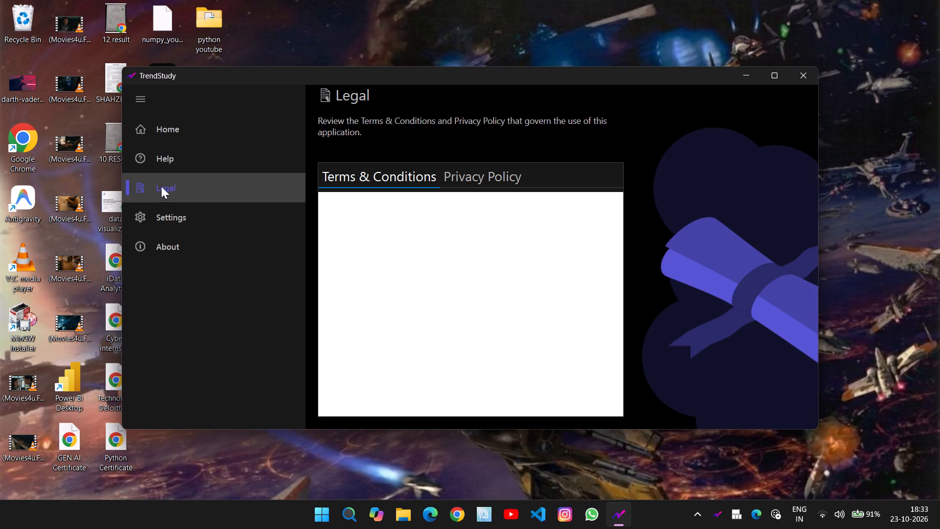
pyautogui.click(164, 158)
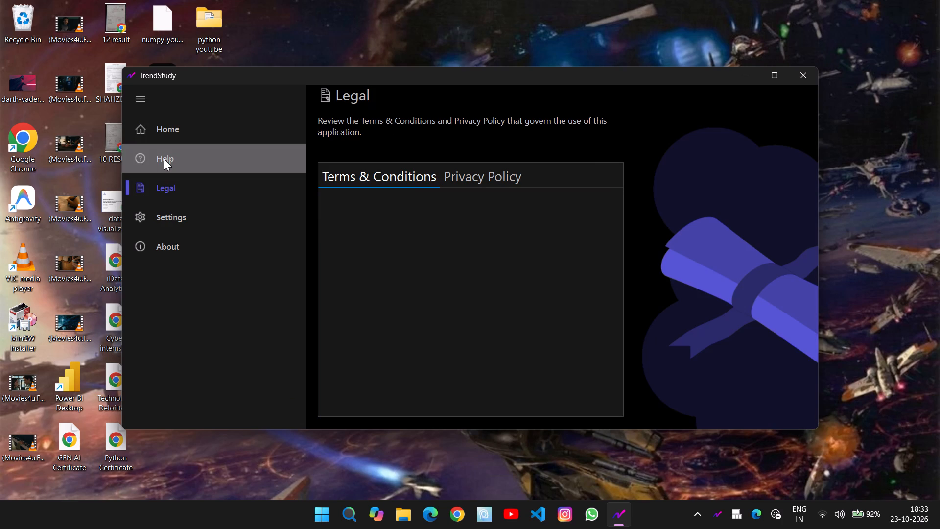
pyautogui.click(183, 219)
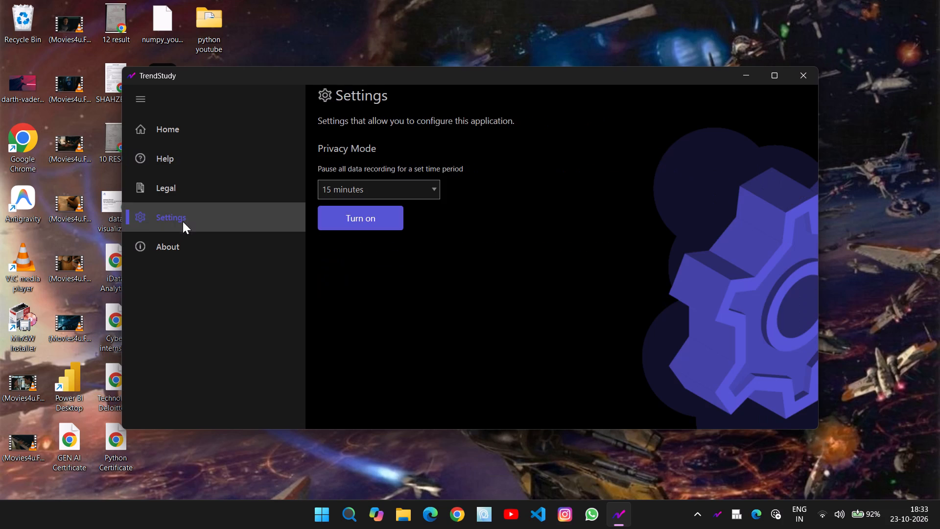
pyautogui.click(177, 247)
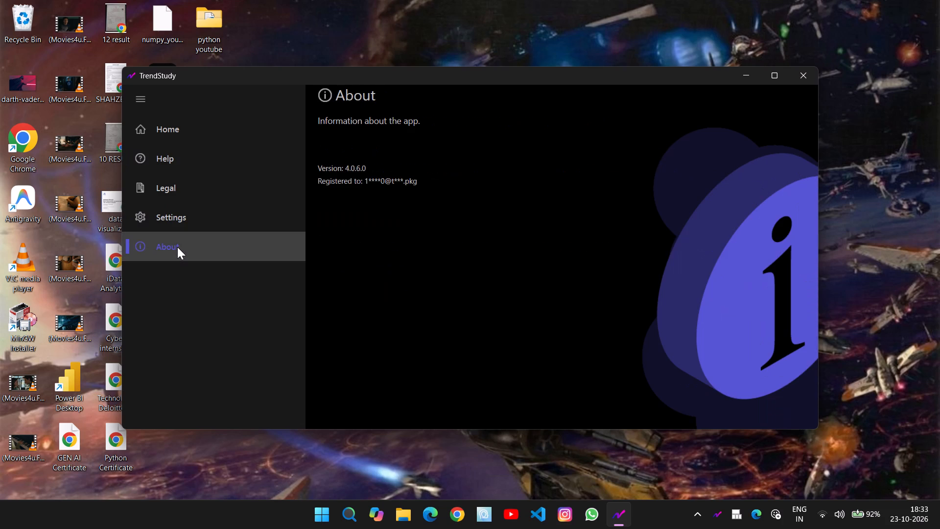
pyautogui.click(179, 125)
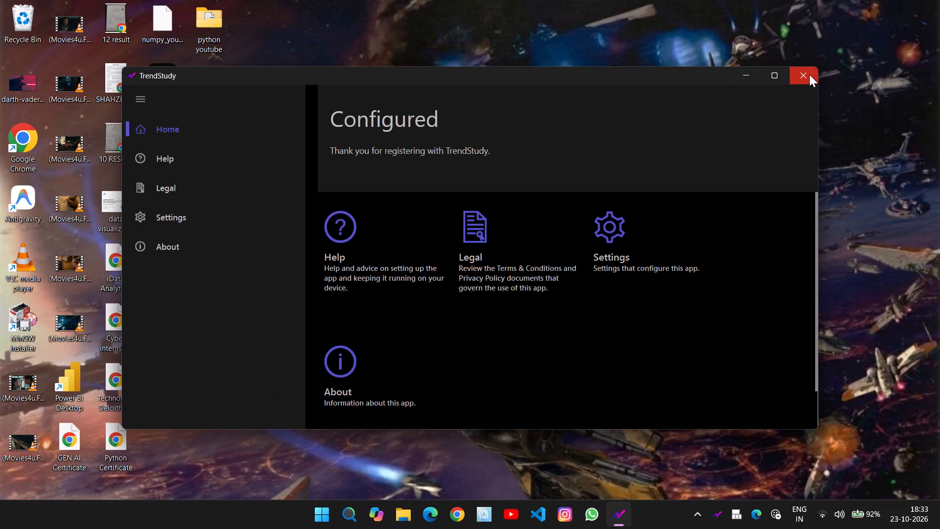
pyautogui.click(745, 73)
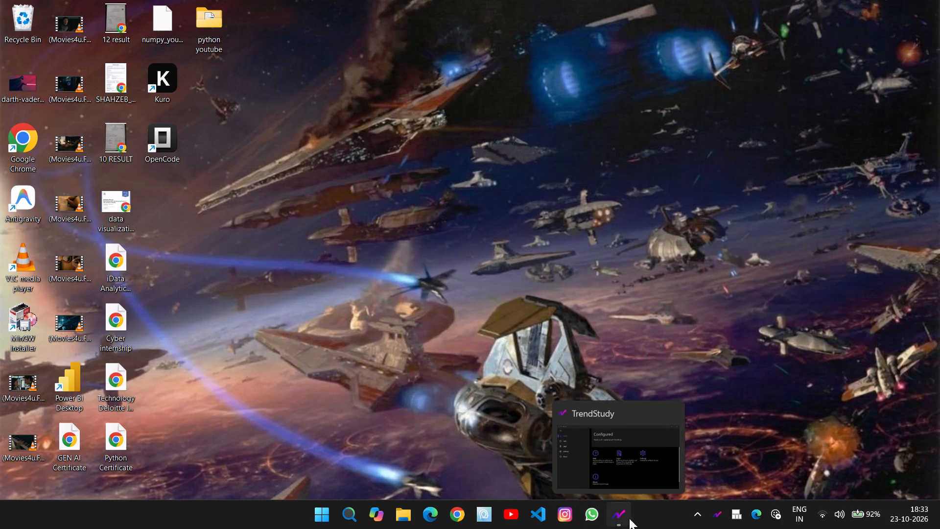
# Close the TrendStudy app window.
pyautogui.click(676, 417)
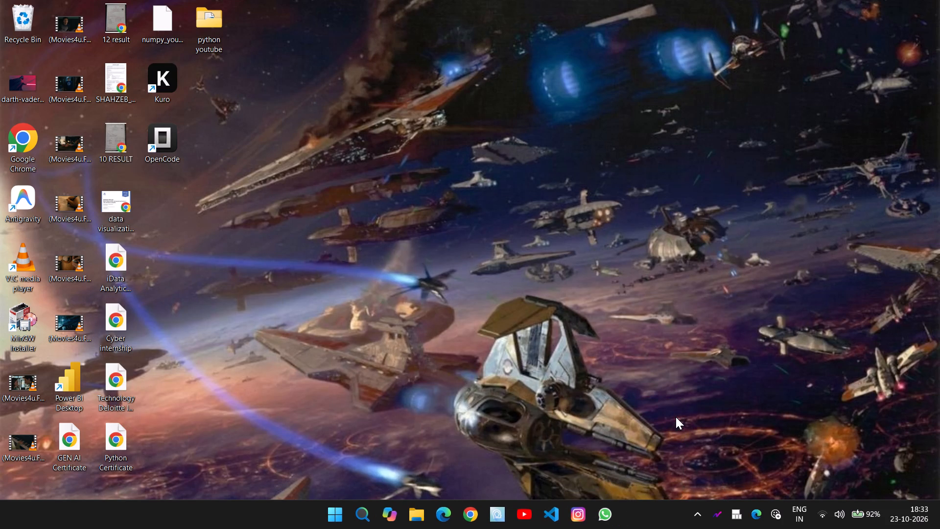
# Check the hidden background apps and launch Kuro from its desktop shortcut.
pyautogui.click(695, 510)
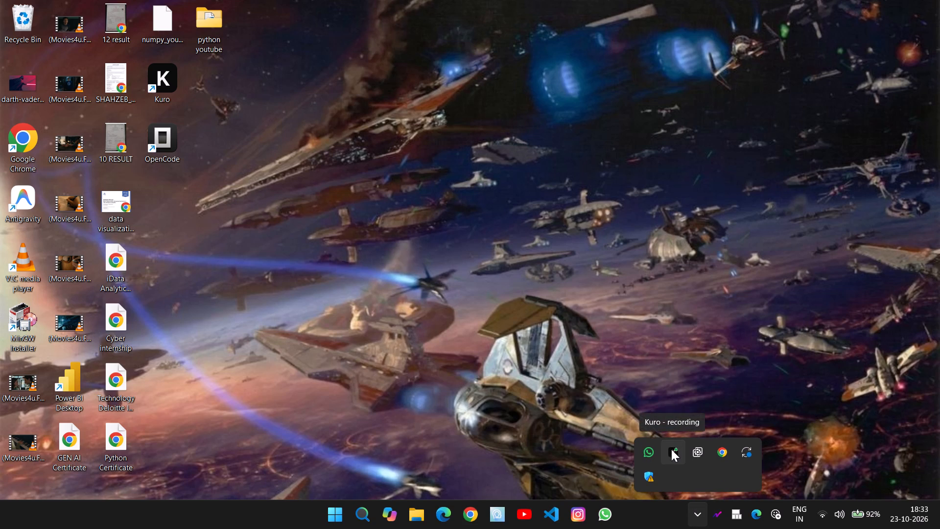
pyautogui.doubleClick(169, 86)
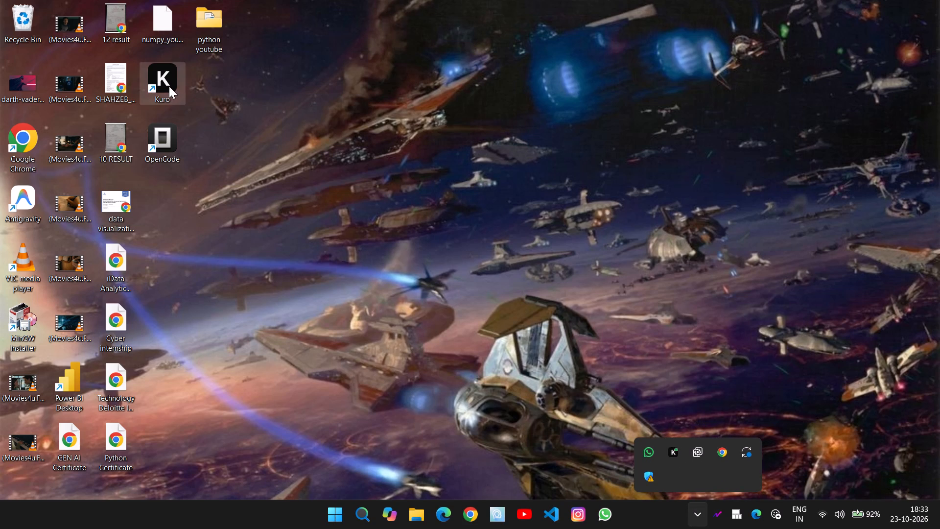
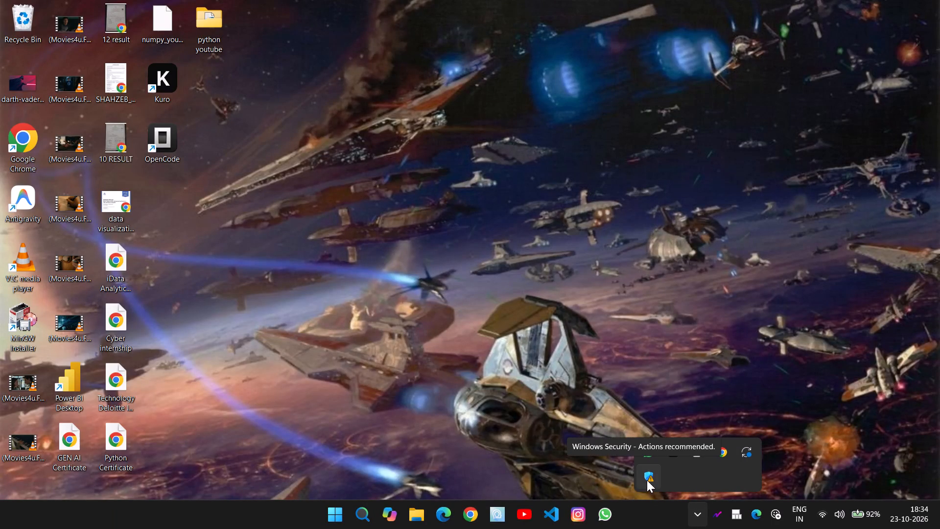
# Dismiss the hidden tray icons and launch Power BI Desktop from the desktop.
pyautogui.click(696, 399)
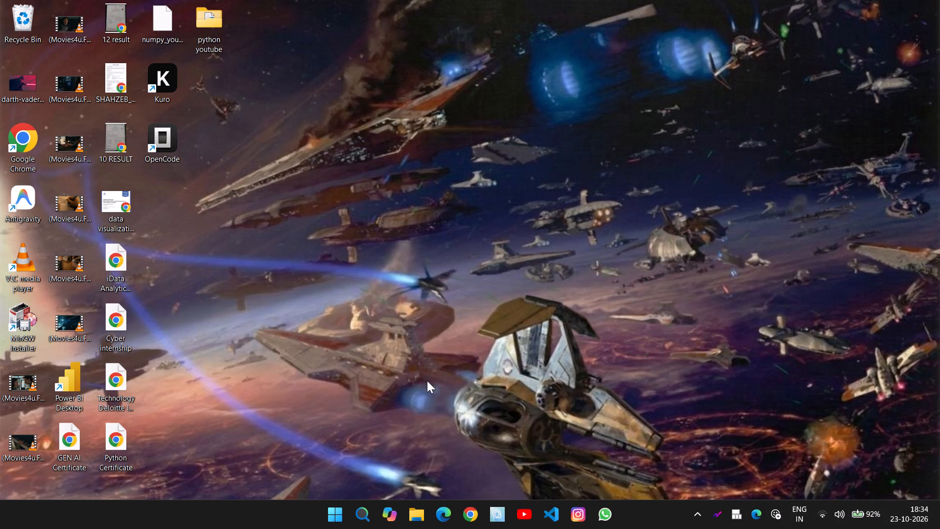
pyautogui.doubleClick(63, 418)
pyautogui.tripleClick(58, 383)
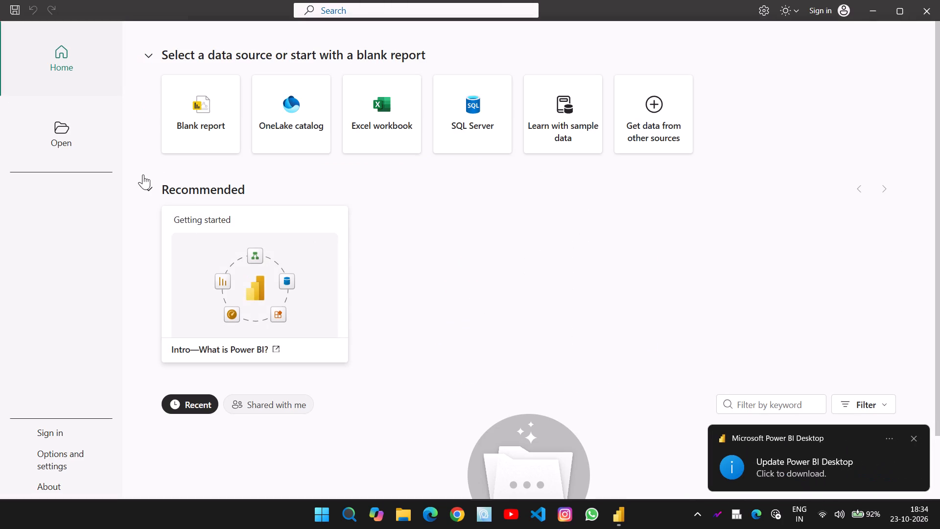
# Start a blank report and open the Excel workbook business-operations-survey-2023-CSV-notes from Downloads as its data source.
pyautogui.click(215, 103)
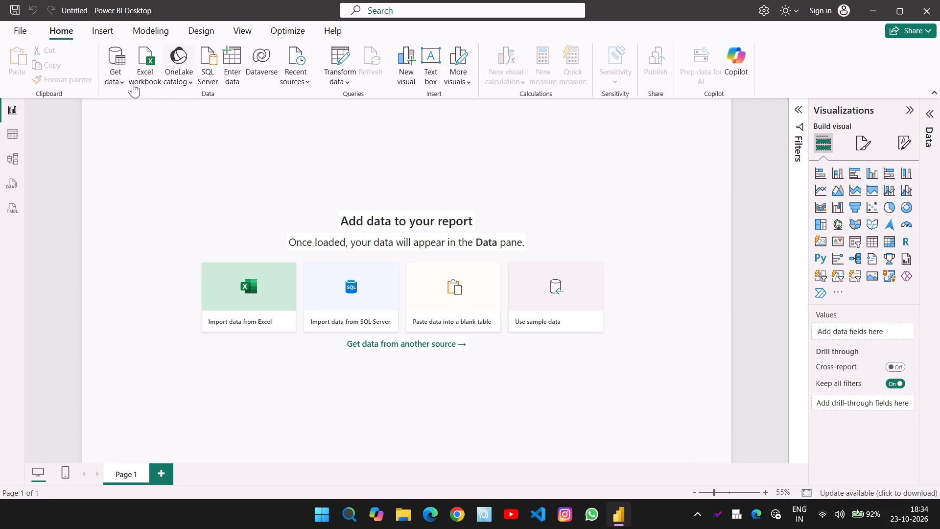
pyautogui.click(151, 82)
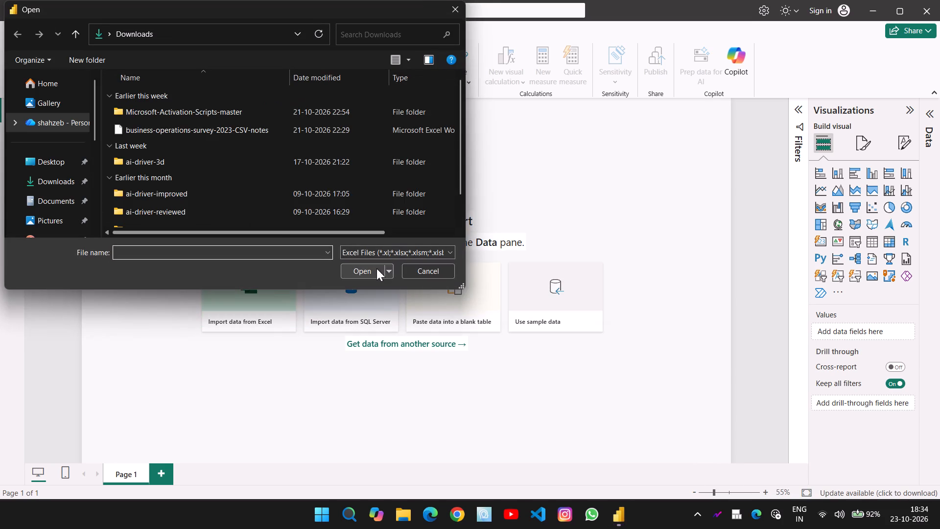
pyautogui.click(201, 123)
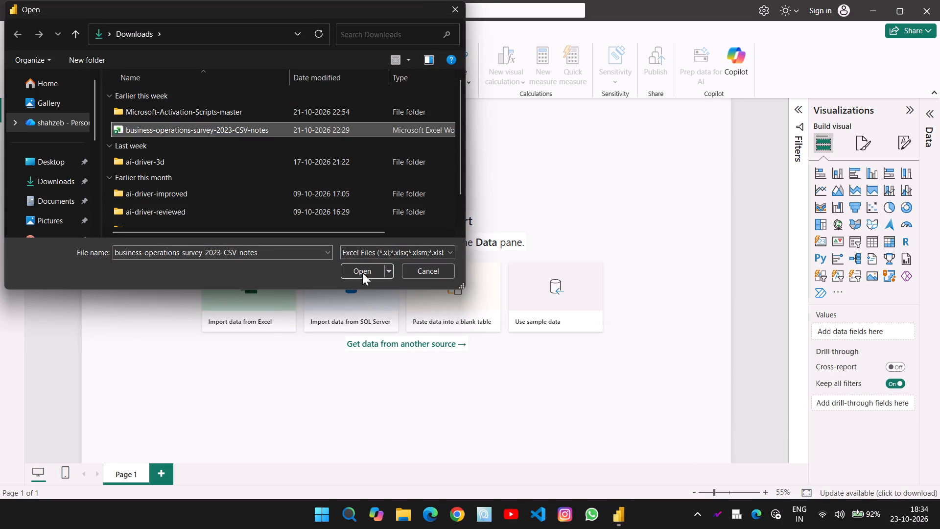
pyautogui.click(360, 269)
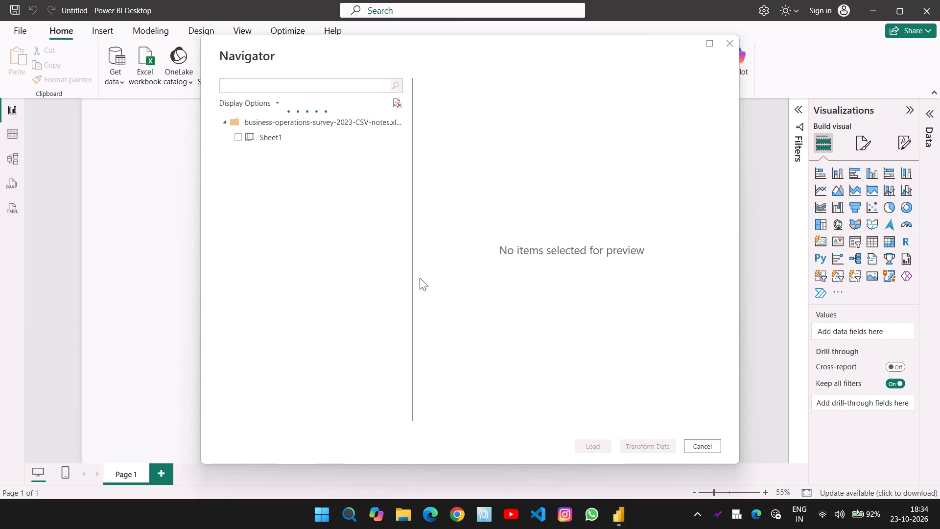
# Select Sheet1 and the suggested Table 1 (Sheet1) from the workbook and load them into the report.
pyautogui.click(237, 132)
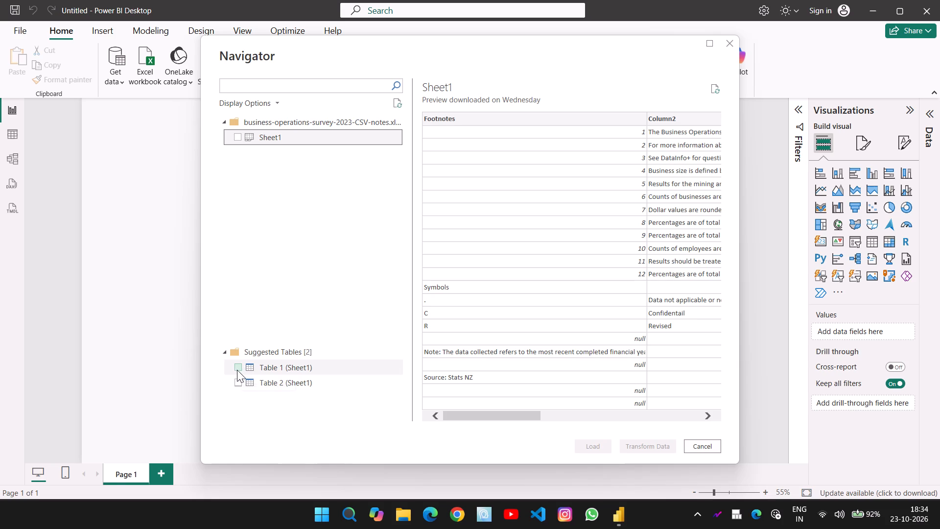
pyautogui.click(238, 370)
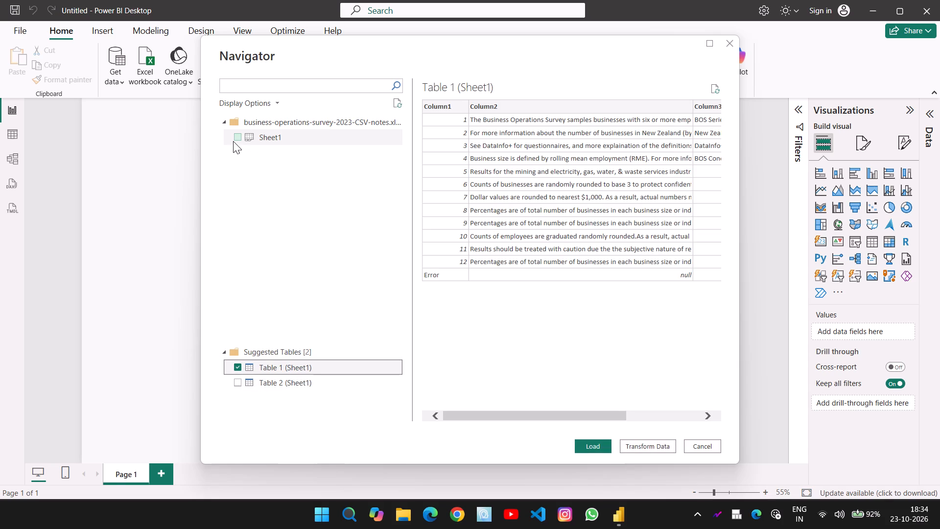
pyautogui.click(233, 141)
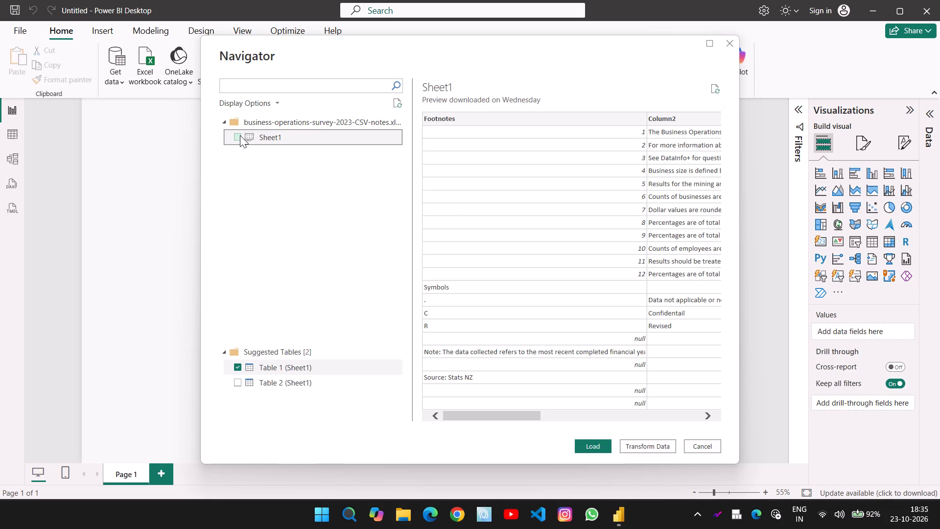
pyautogui.click(240, 135)
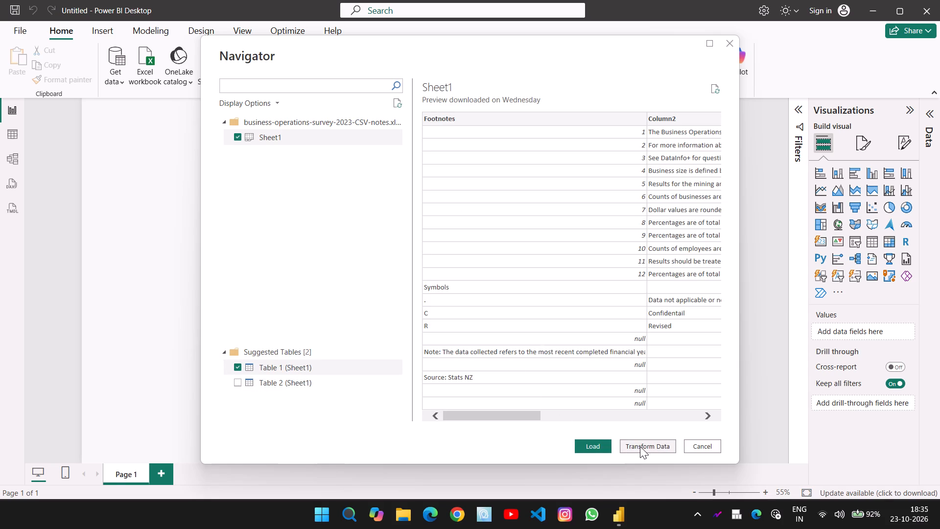
pyautogui.click(605, 444)
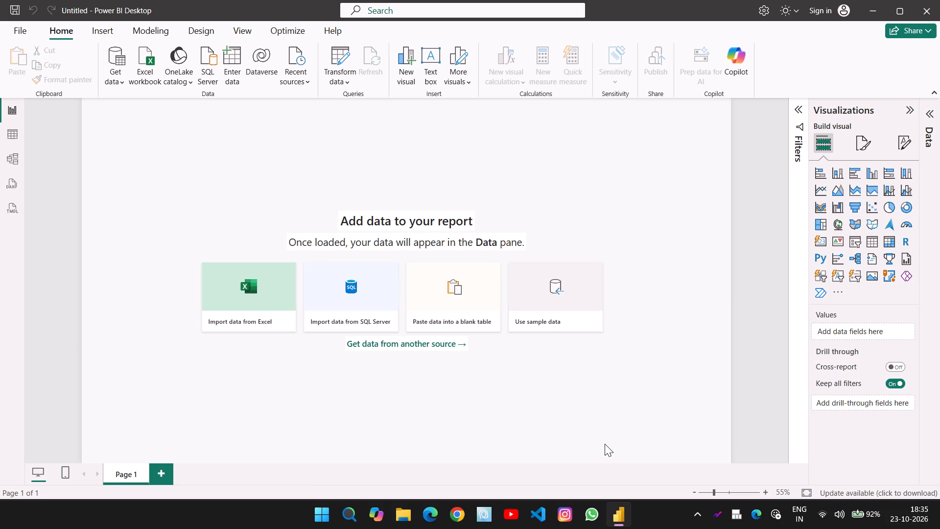
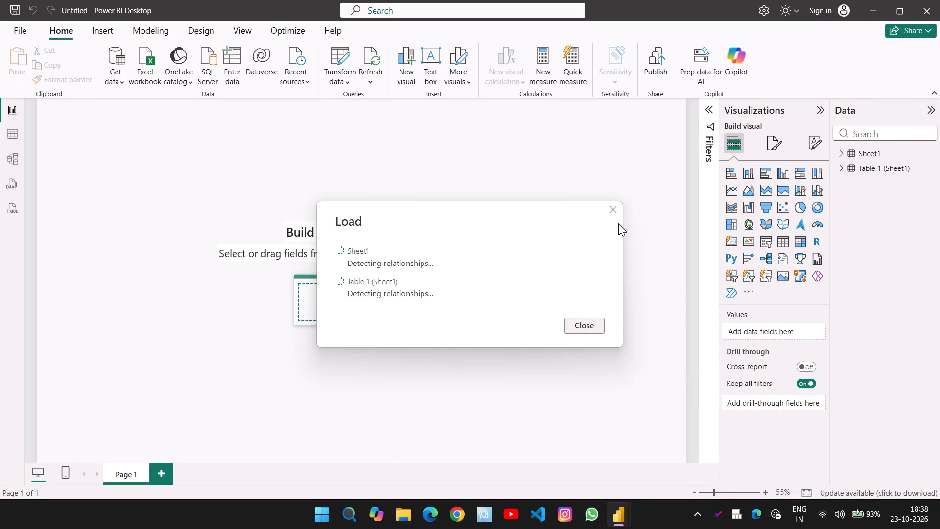
# Dismiss the load progress window and connect to the Excel workbook business-operations-survey-2023-CSV-notes from Downloads again.
pyautogui.click(613, 206)
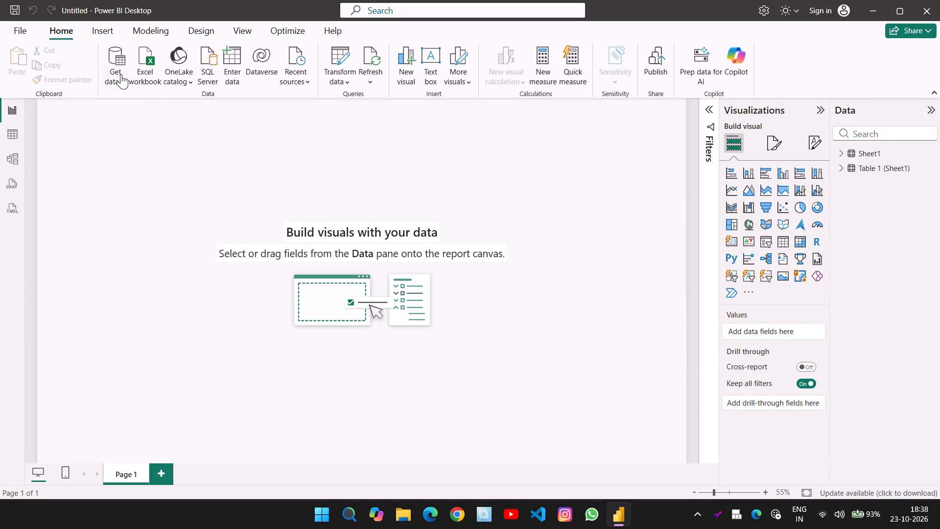
pyautogui.click(154, 73)
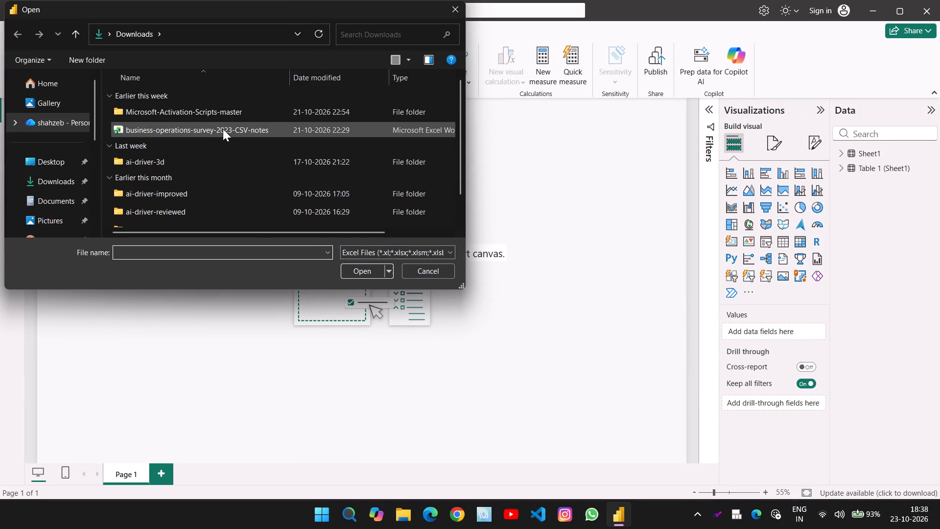
pyautogui.click(223, 129)
pyautogui.click(375, 266)
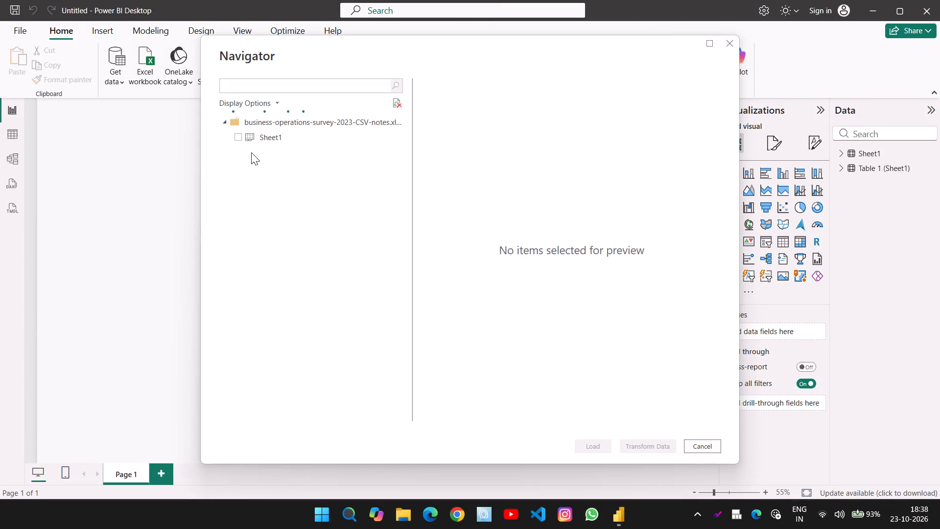
# Select Sheet1 and the suggested Table 1 (Sheet1), and open them in Power Query Editor for transformation.
pyautogui.click(237, 138)
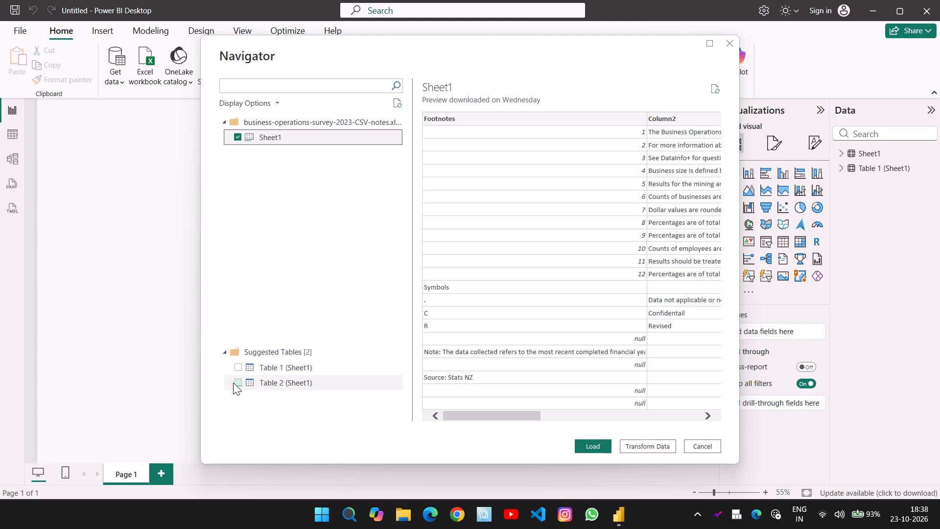
pyautogui.click(240, 364)
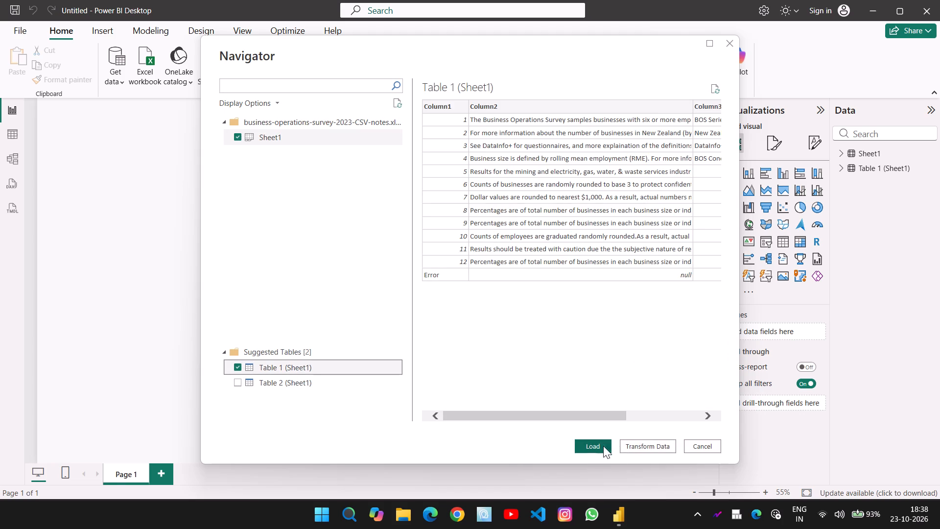
pyautogui.click(642, 445)
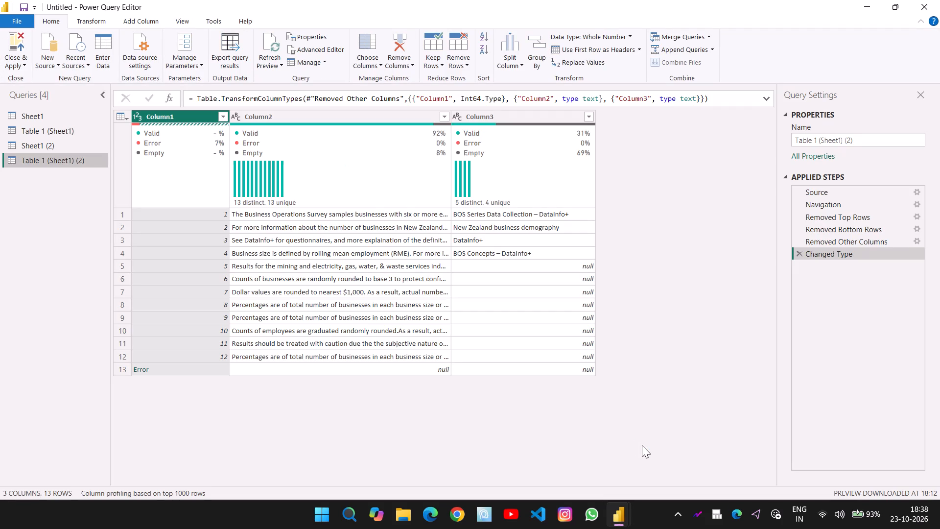
# Examine the rows and columns of the Sheet1 (2) query, including its far columns and last rows.
pyautogui.click(47, 142)
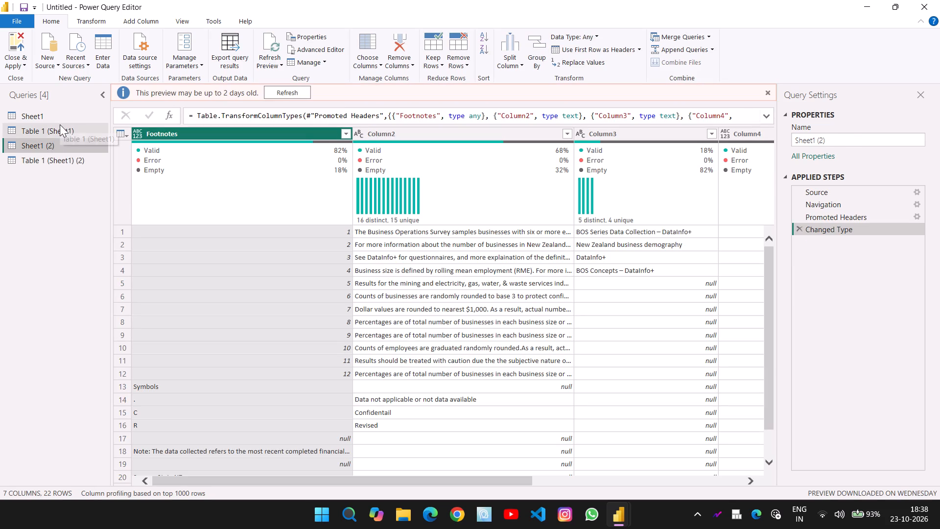
pyautogui.scroll(-11, 304, 219)
pyautogui.scroll(-2, 545, 332)
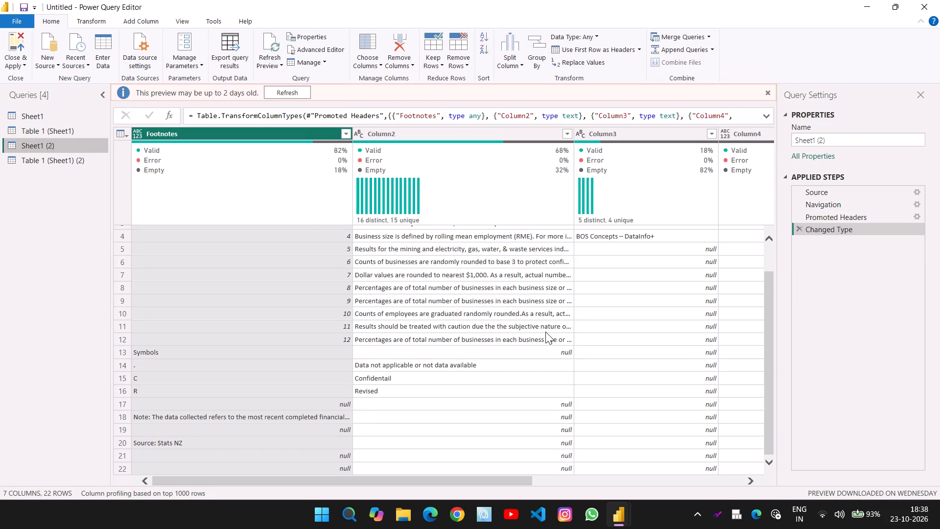
pyautogui.scroll(-4, 545, 332)
pyautogui.scroll(2, 545, 332)
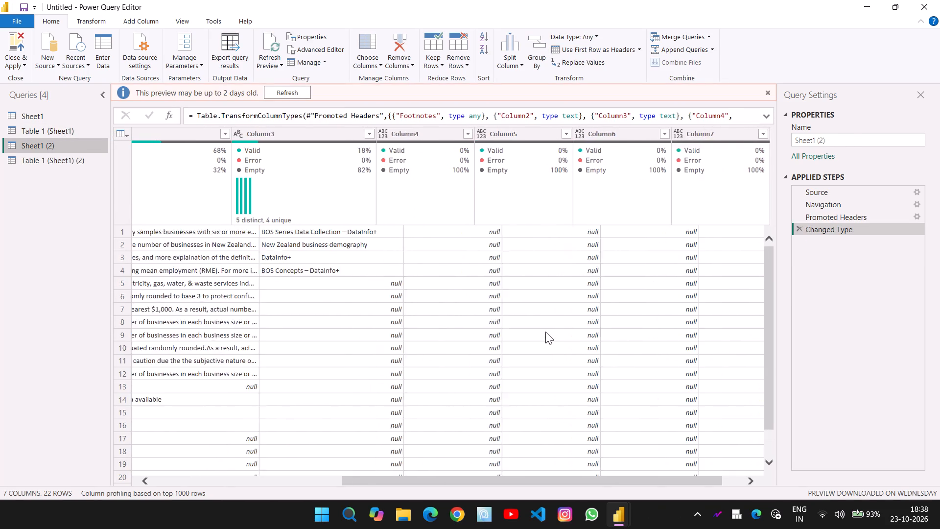
pyautogui.scroll(2, 545, 332)
pyautogui.hscroll(-7, 545, 332)
pyautogui.hscroll(12, 545, 332)
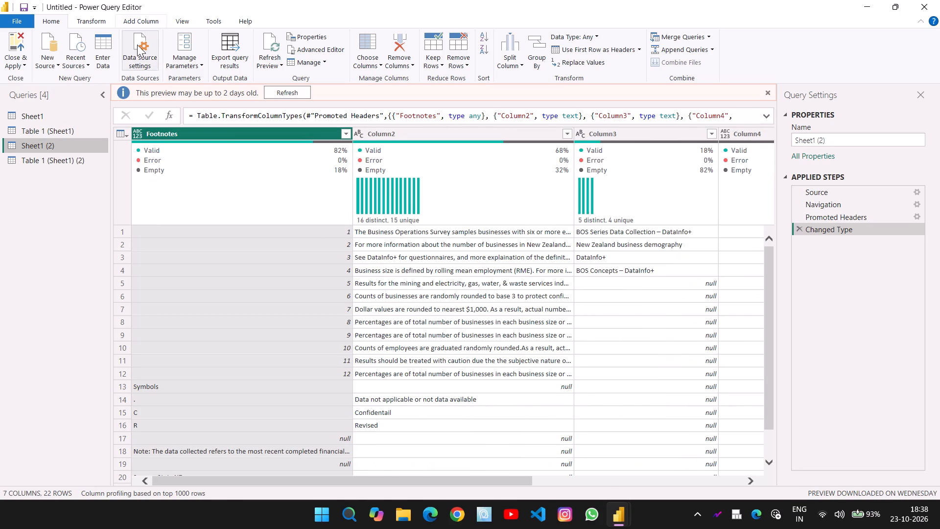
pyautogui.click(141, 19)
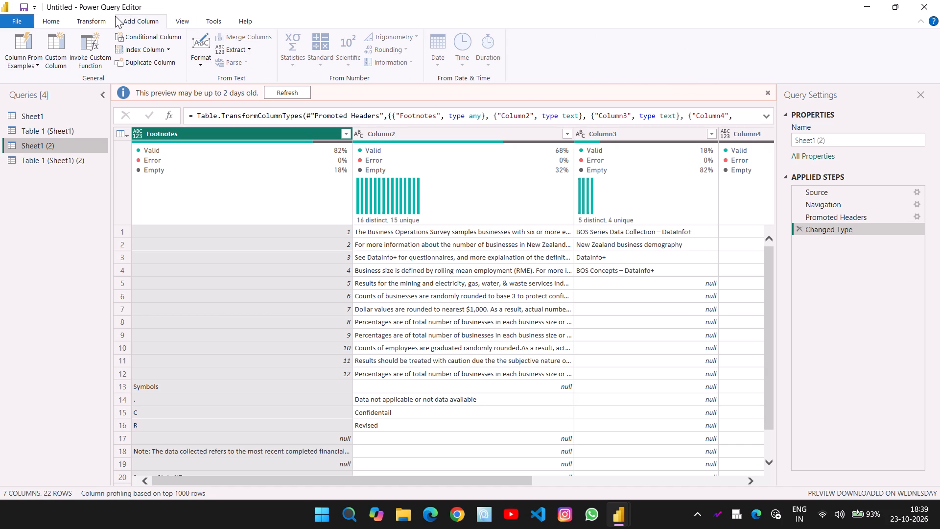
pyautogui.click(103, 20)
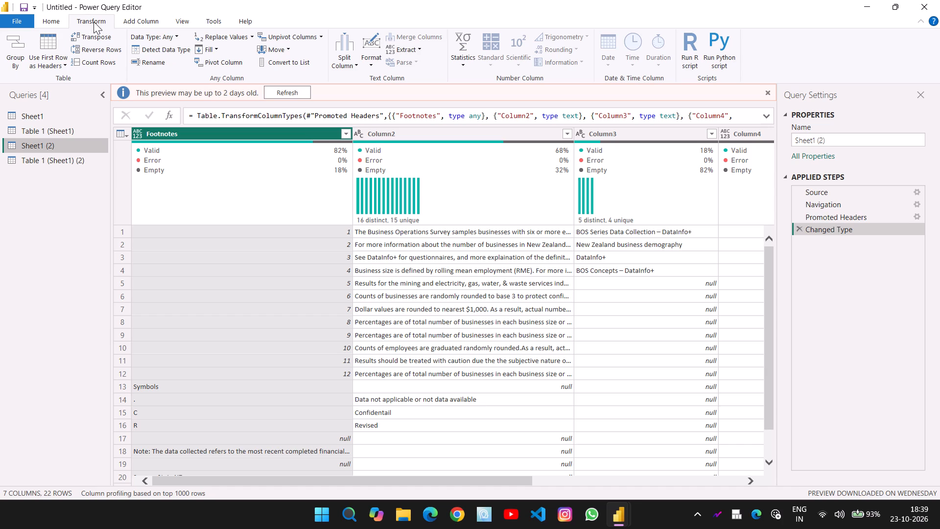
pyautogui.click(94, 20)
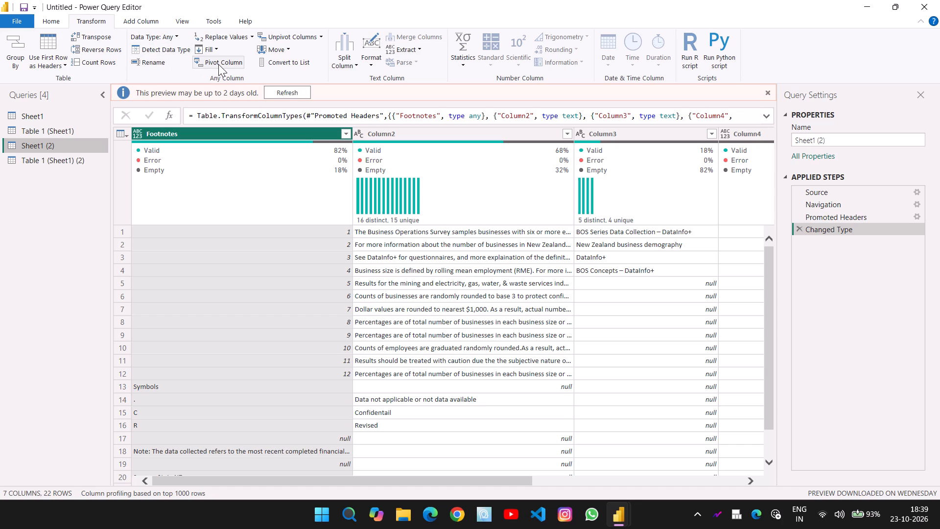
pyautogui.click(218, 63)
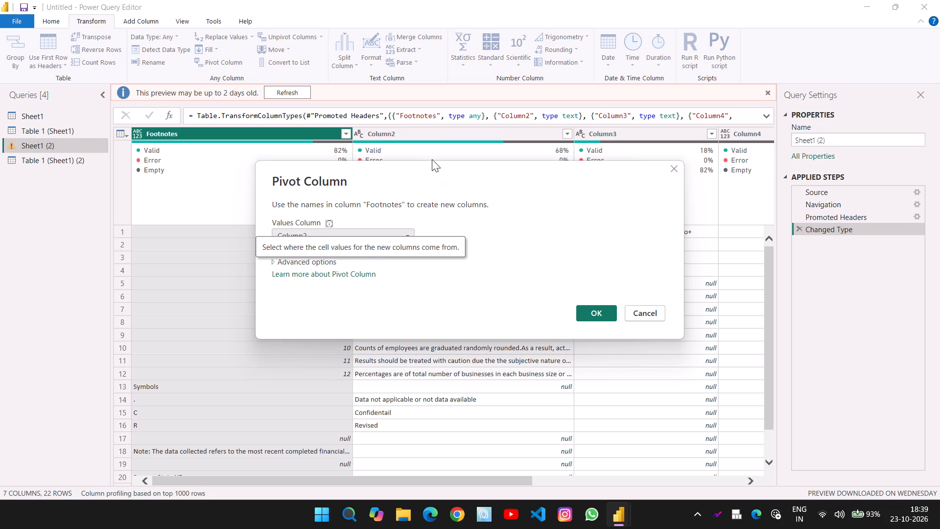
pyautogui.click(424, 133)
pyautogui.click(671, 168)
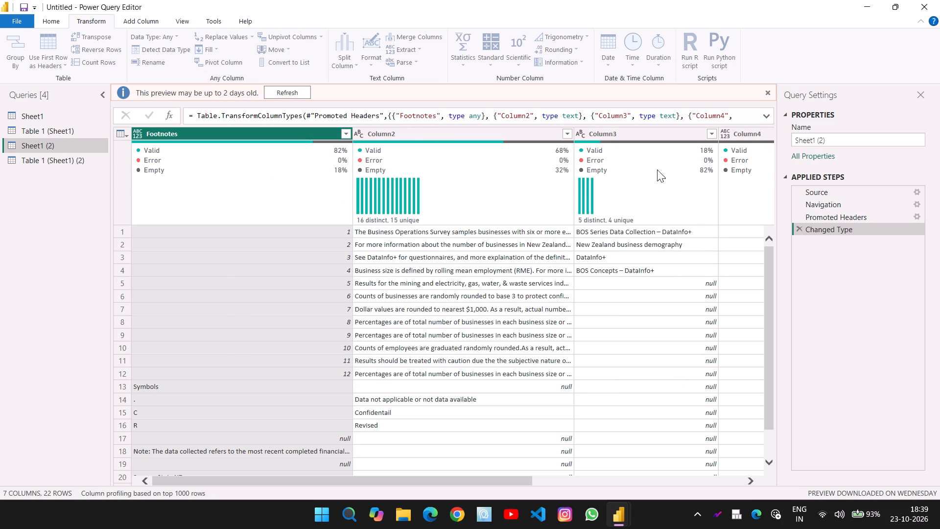
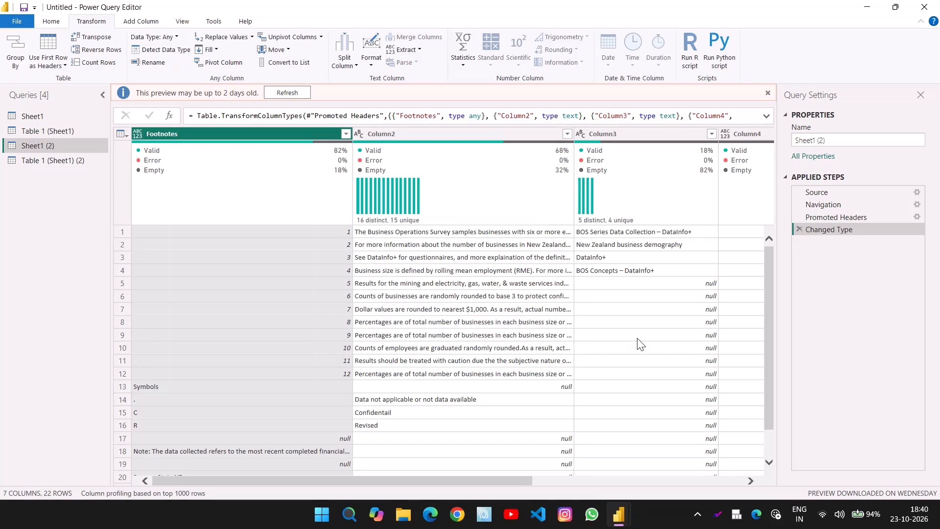
# Examine the Sheet1 (2) query again, from Footnotes across to Column7 and down to its last rows.
pyautogui.hscroll(-3, 637, 338)
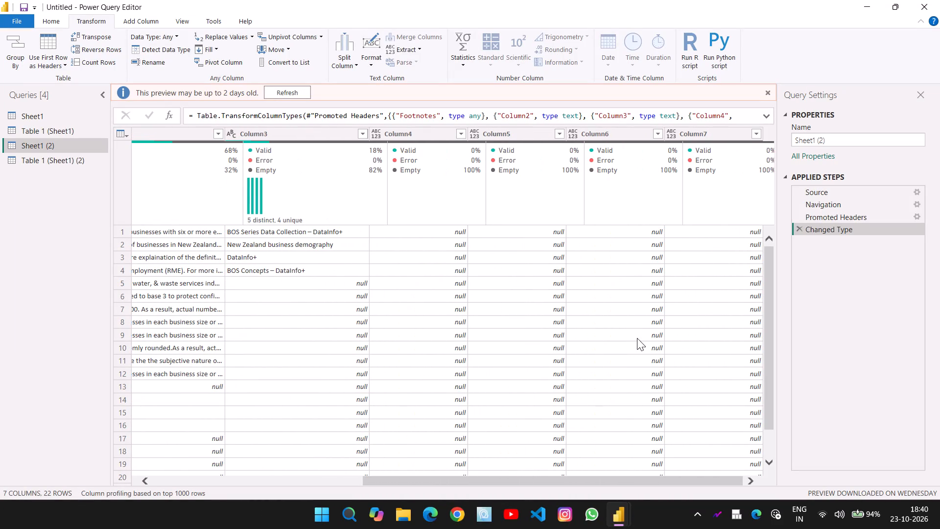
pyautogui.hscroll(-1, 637, 338)
pyautogui.hscroll(3, 637, 338)
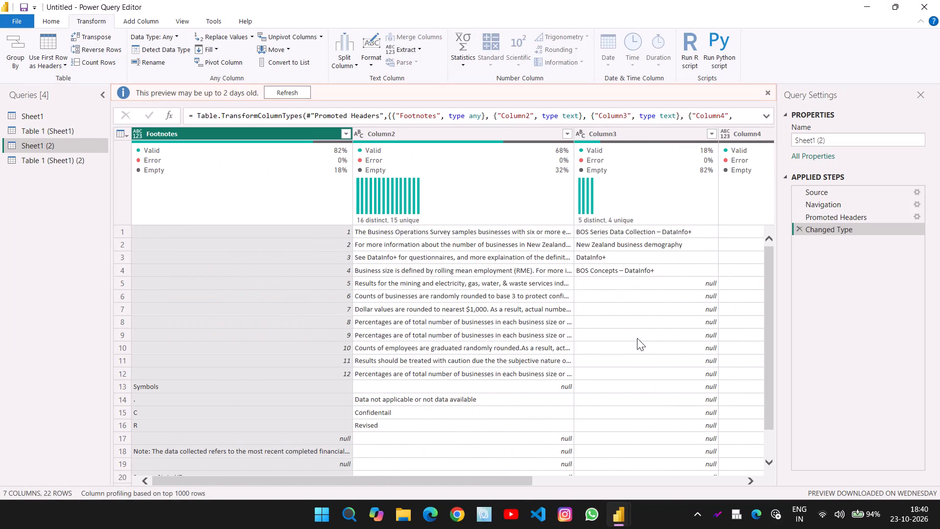
pyautogui.scroll(-4, 637, 338)
pyautogui.hscroll(-2, 637, 338)
pyautogui.scroll(-1, 637, 338)
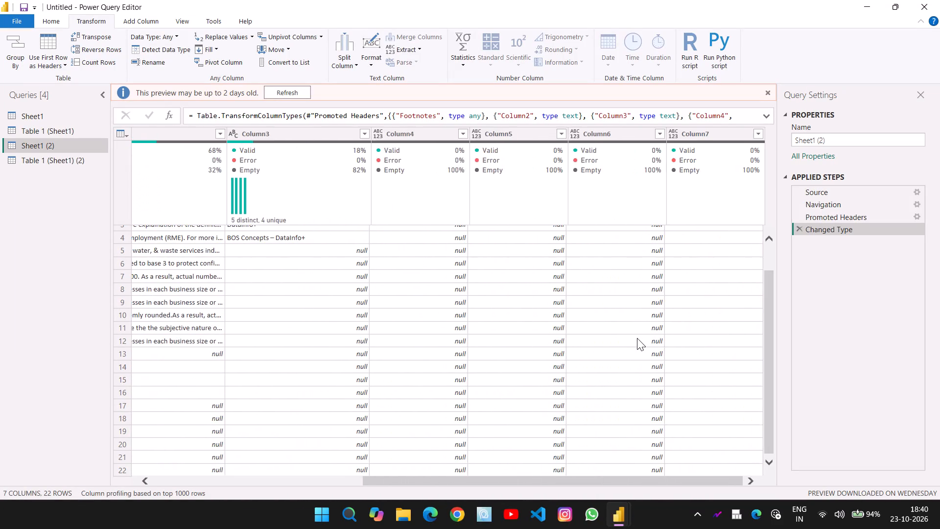
pyautogui.scroll(-1, 637, 338)
pyautogui.scroll(6, 637, 338)
pyautogui.scroll(-1, 637, 338)
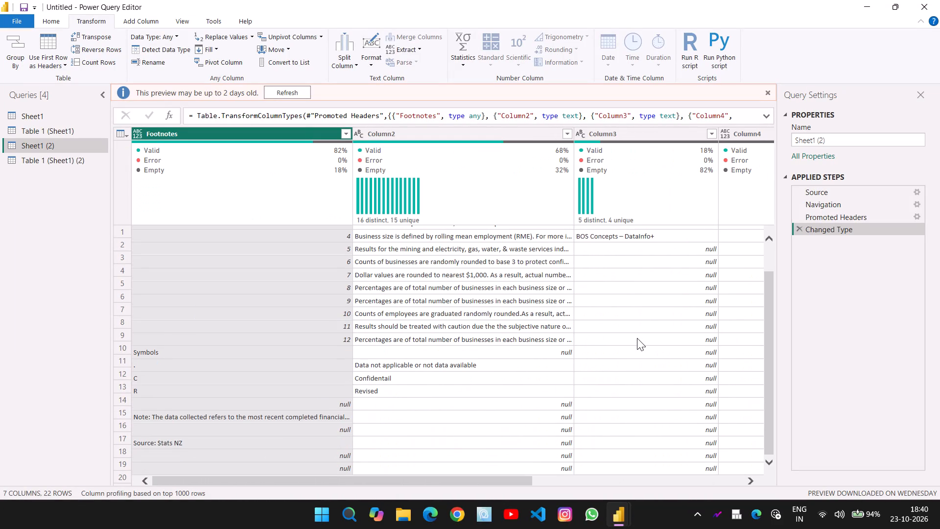
pyautogui.scroll(-1, 637, 338)
pyautogui.hscroll(1, 637, 338)
pyautogui.hscroll(-2, 637, 338)
pyautogui.hscroll(6, 637, 338)
pyautogui.scroll(7, 637, 338)
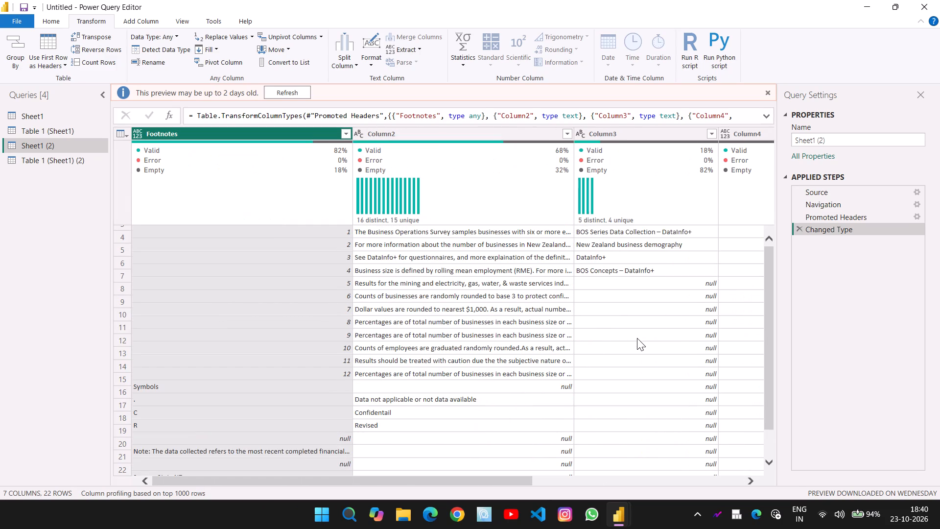
pyautogui.scroll(11, 637, 338)
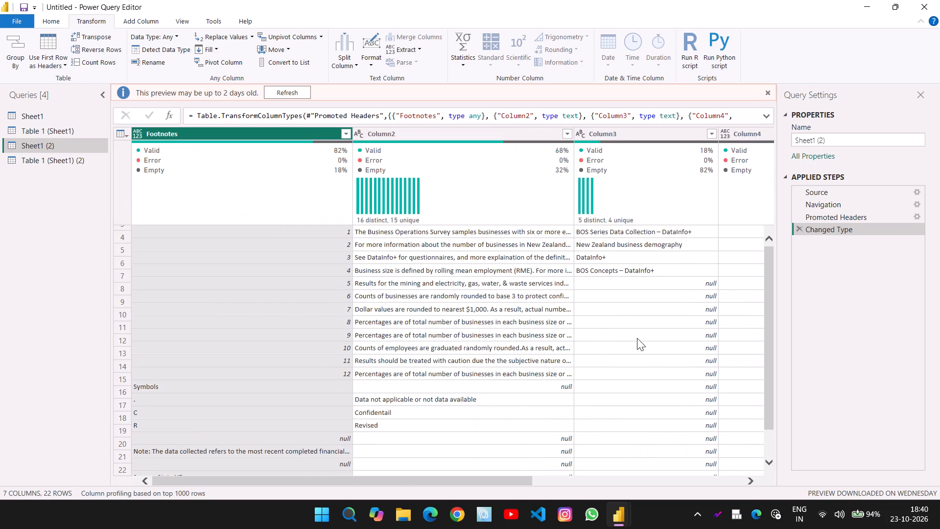
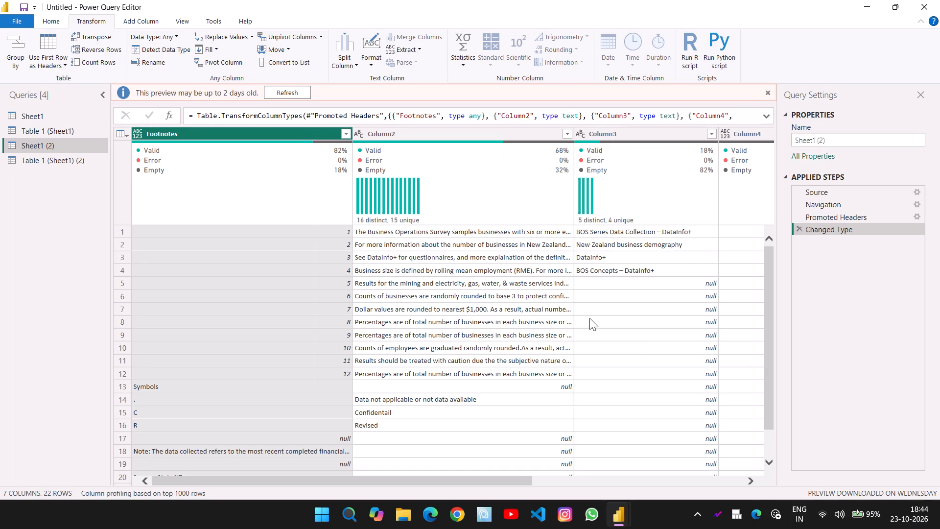
# Remove the empty columns Column4, Column5, Column6 and Column7 from the Sheet1 (2) query.
pyautogui.hscroll(-4, 537, 292)
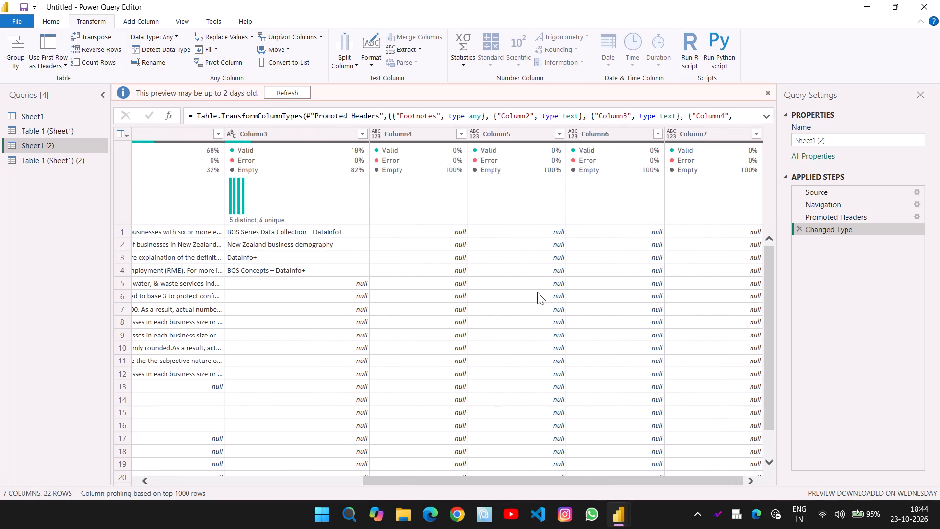
pyautogui.hscroll(6, 537, 292)
pyautogui.hscroll(-7, 537, 292)
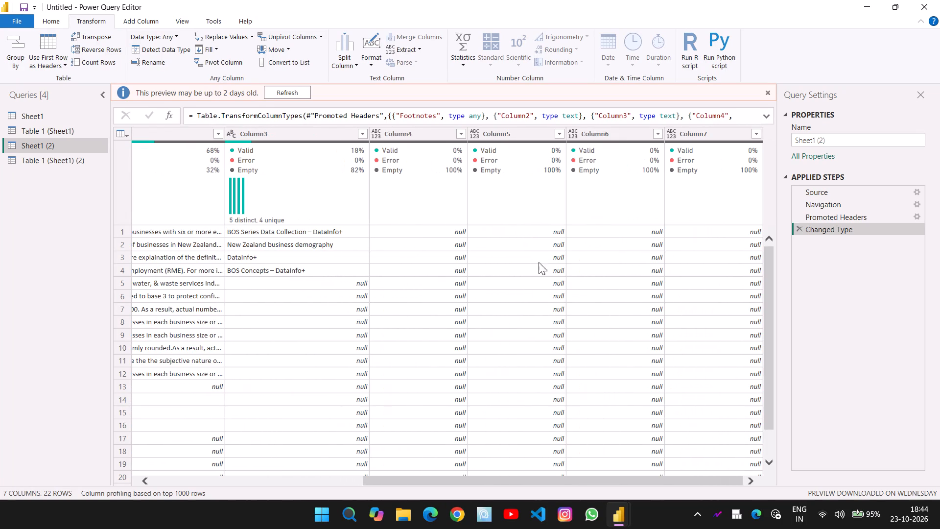
pyautogui.hscroll(-1, 473, 119)
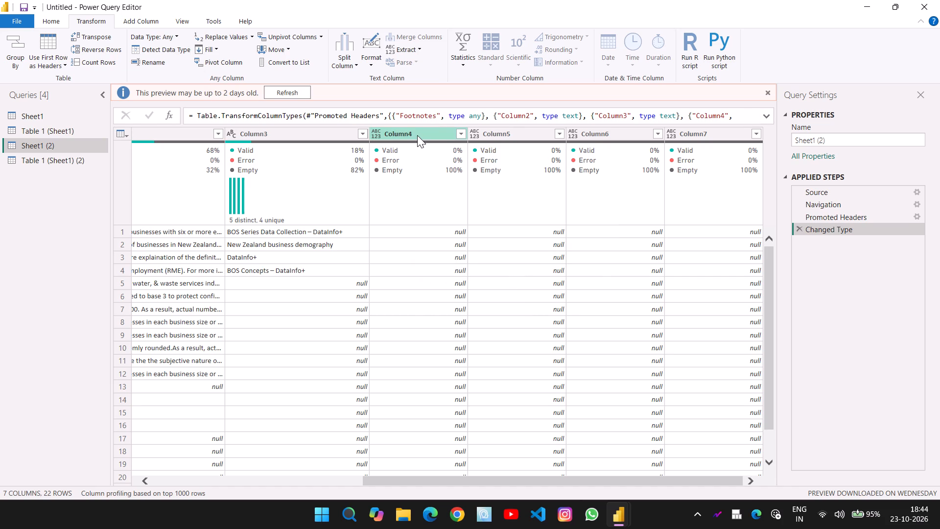
pyautogui.rightClick(417, 135)
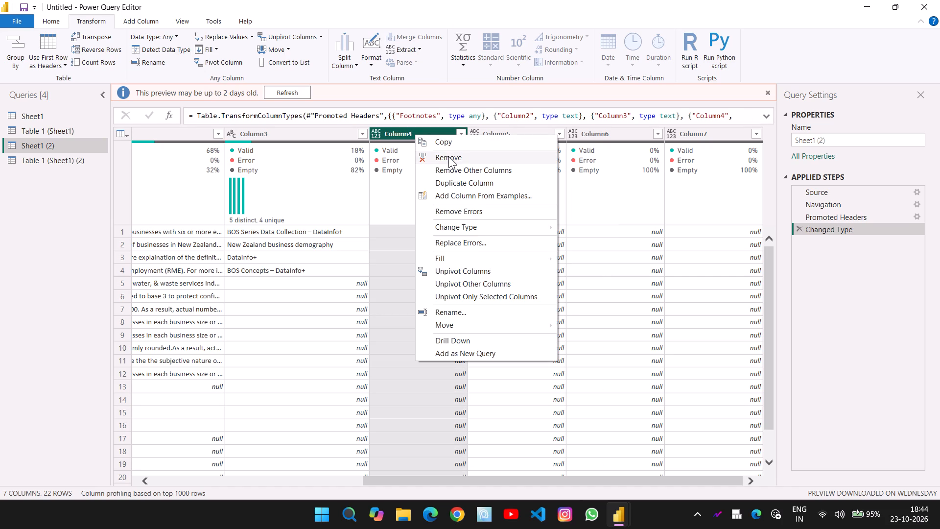
pyautogui.click(448, 156)
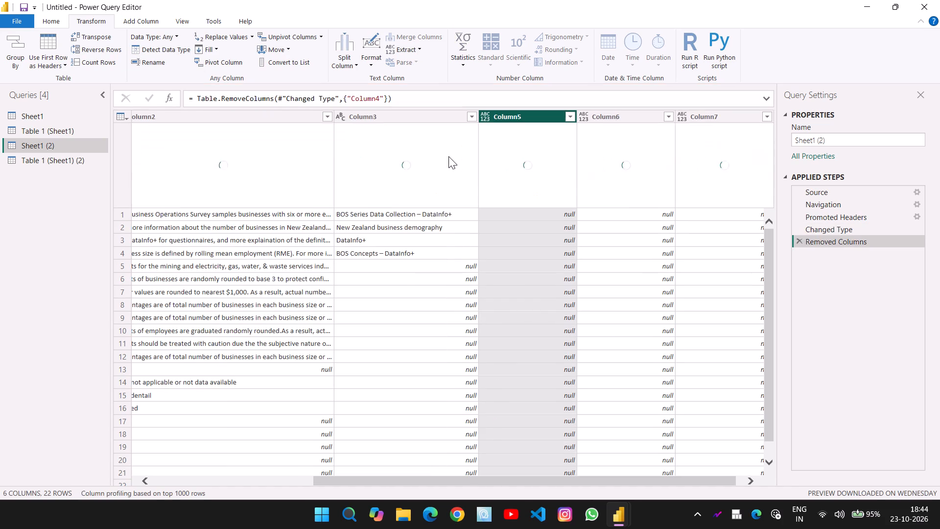
pyautogui.rightClick(540, 111)
pyautogui.click(564, 133)
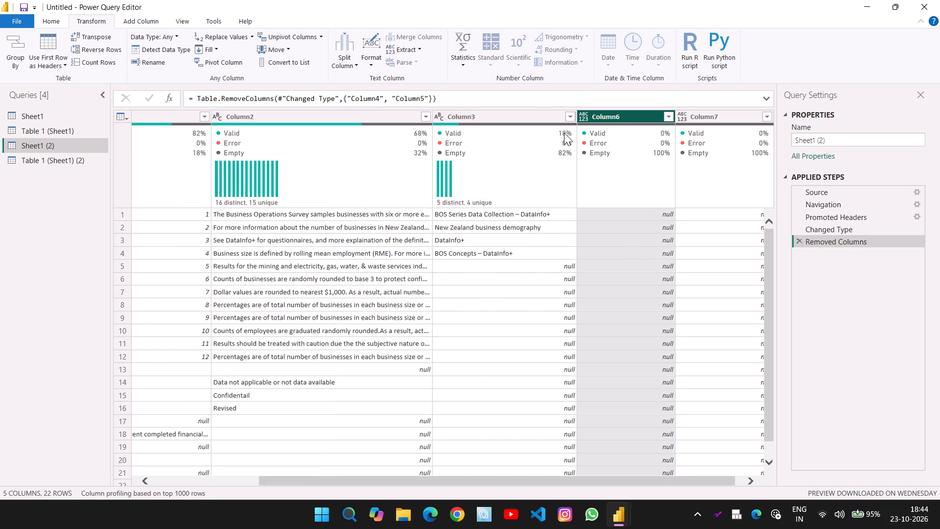
pyautogui.rightClick(641, 116)
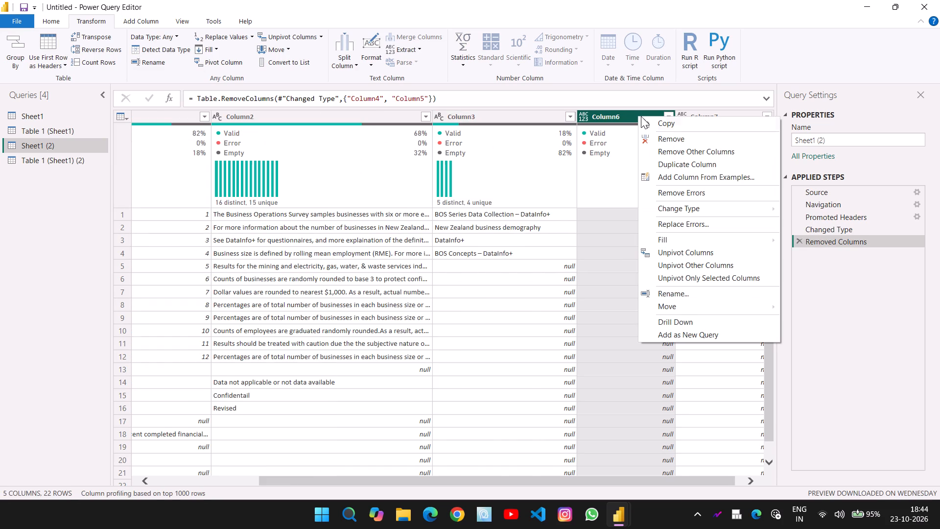
pyautogui.click(660, 136)
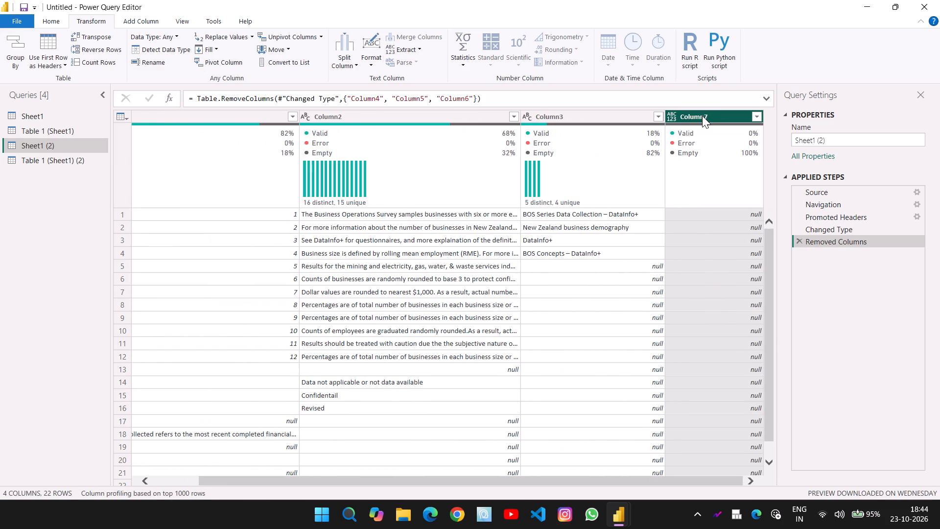
pyautogui.rightClick(702, 116)
pyautogui.click(737, 137)
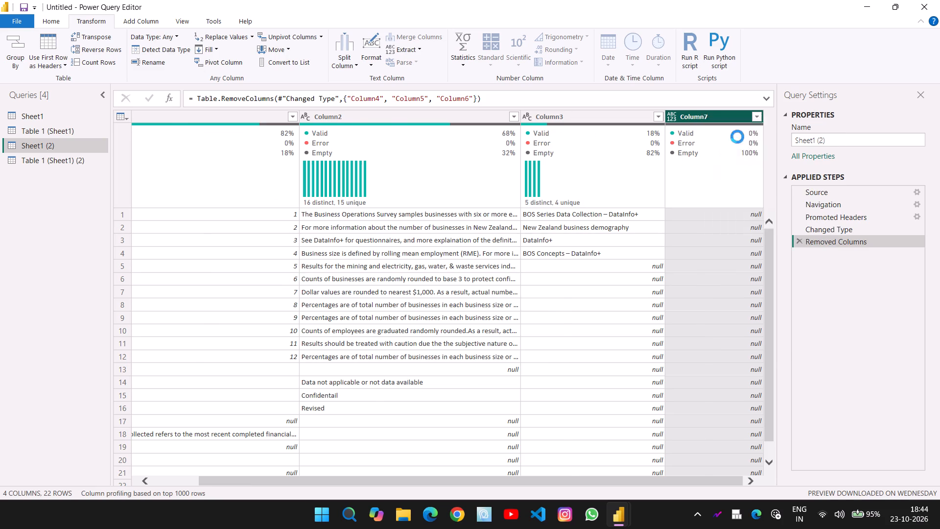
pyautogui.scroll(-3, 582, 182)
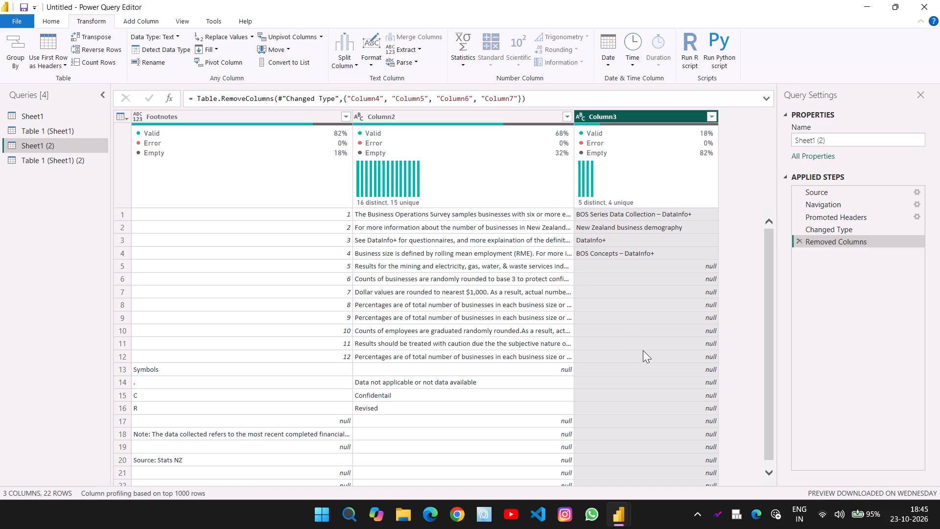
# Open the data source settings to view the data sources in the current file.
pyautogui.click(56, 19)
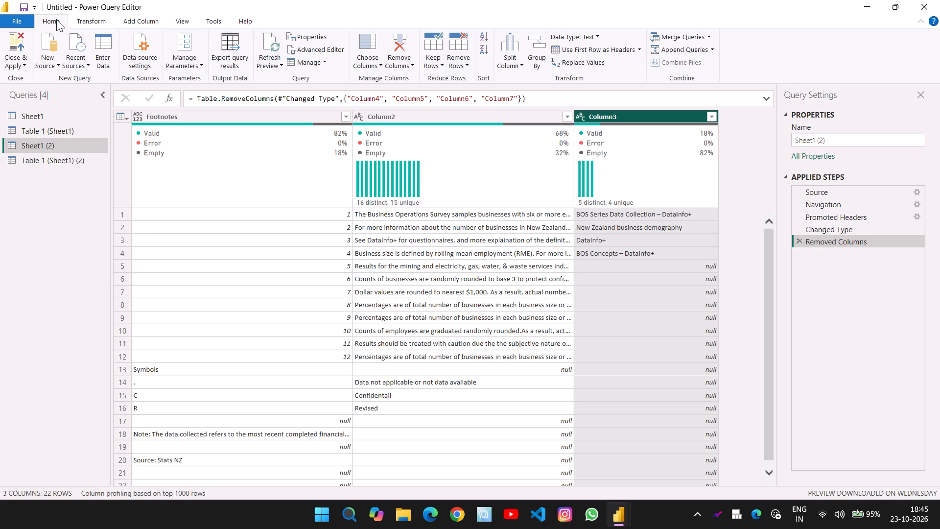
pyautogui.click(150, 51)
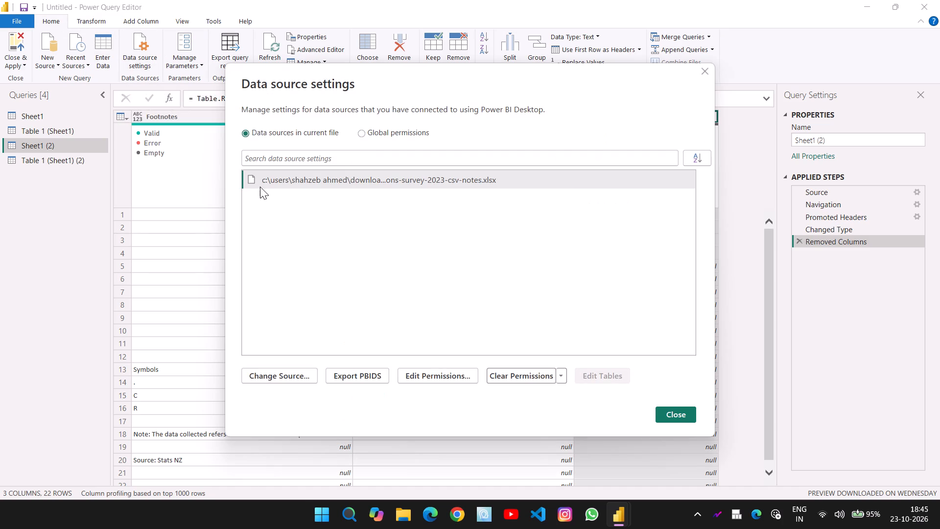
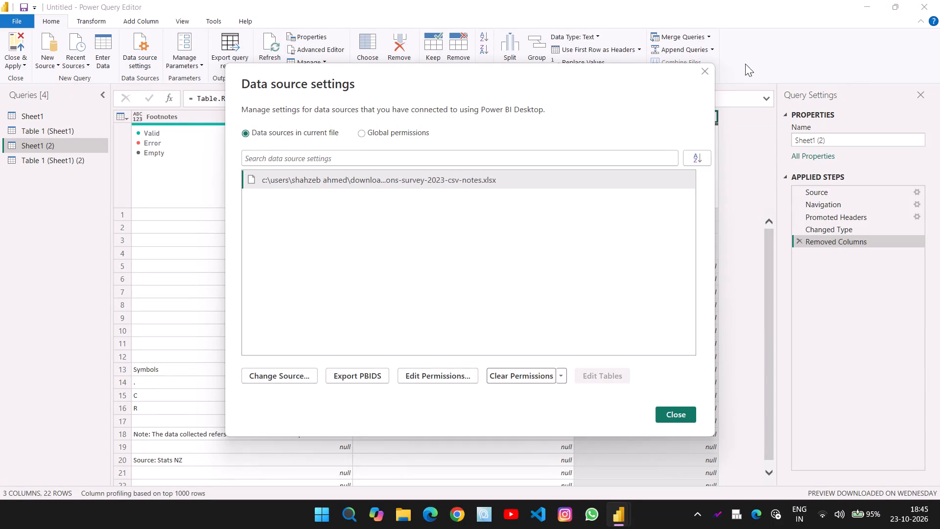
# Close the data source settings and return to the Sheet1 (2) query.
pyautogui.click(705, 69)
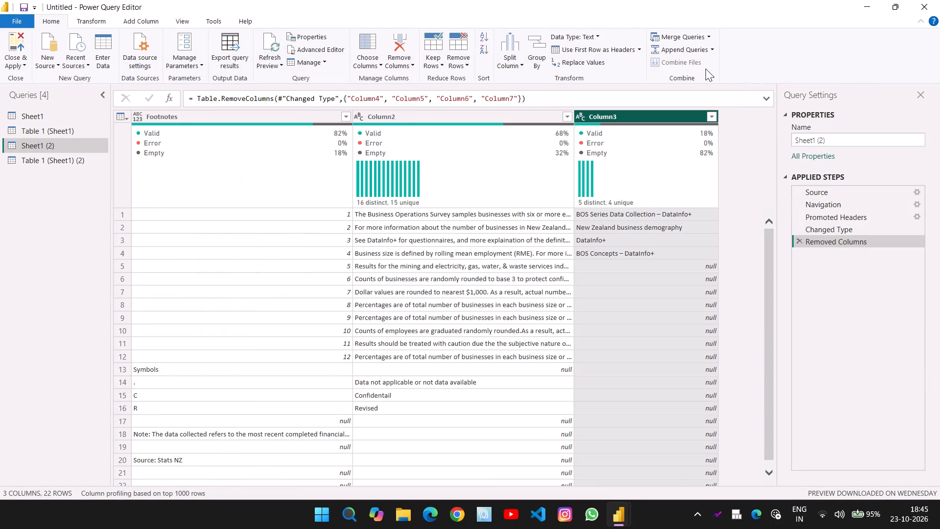
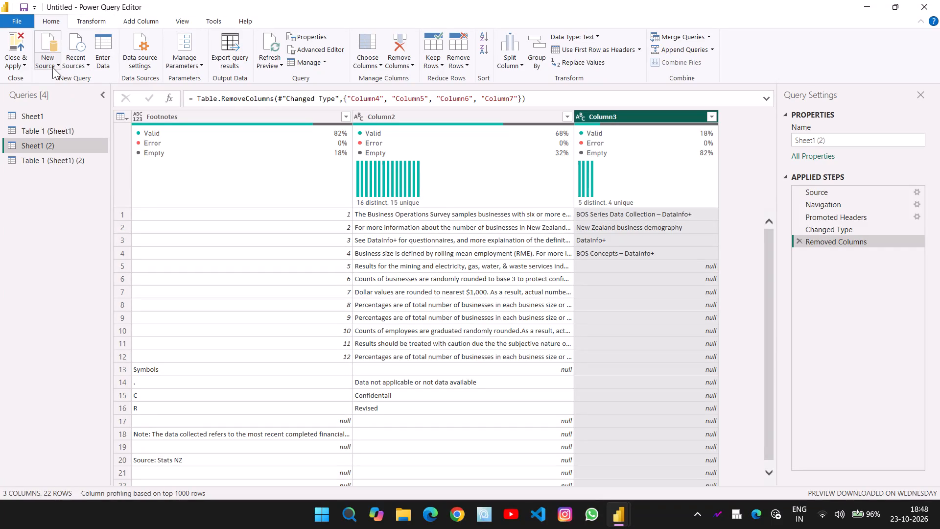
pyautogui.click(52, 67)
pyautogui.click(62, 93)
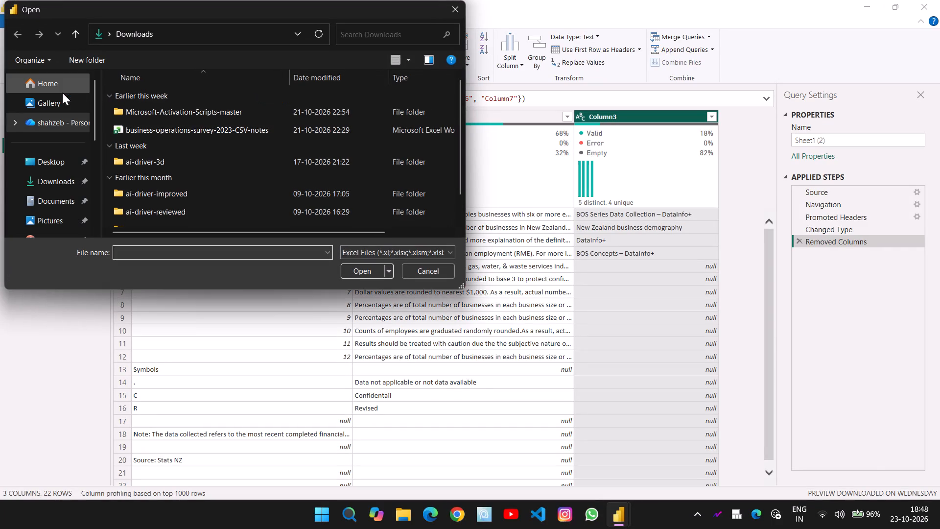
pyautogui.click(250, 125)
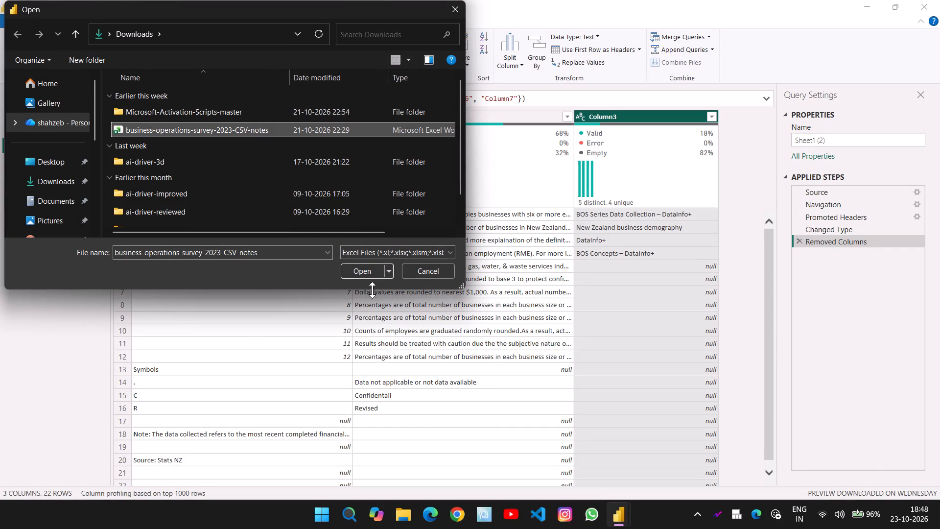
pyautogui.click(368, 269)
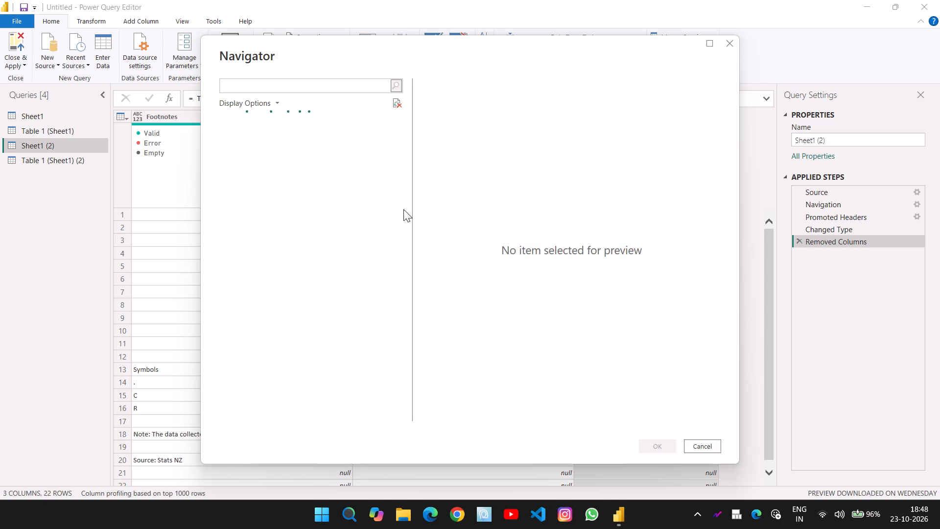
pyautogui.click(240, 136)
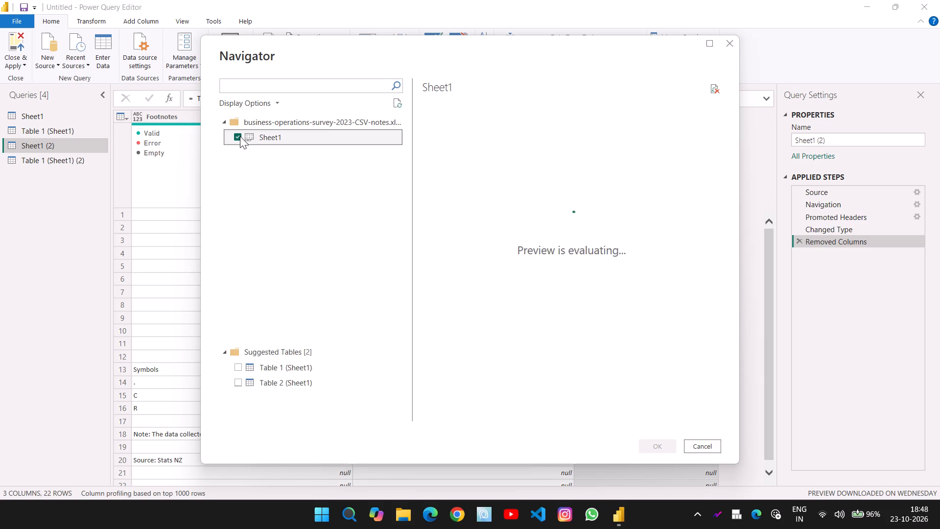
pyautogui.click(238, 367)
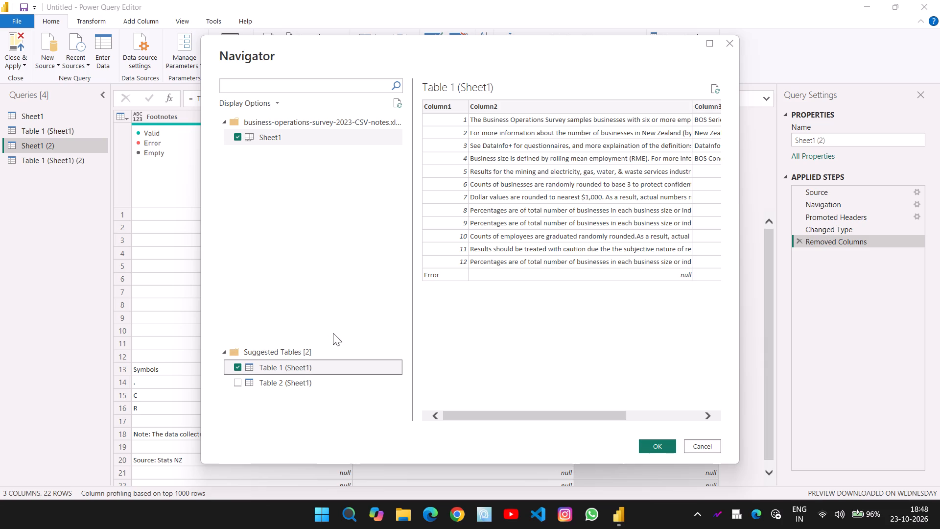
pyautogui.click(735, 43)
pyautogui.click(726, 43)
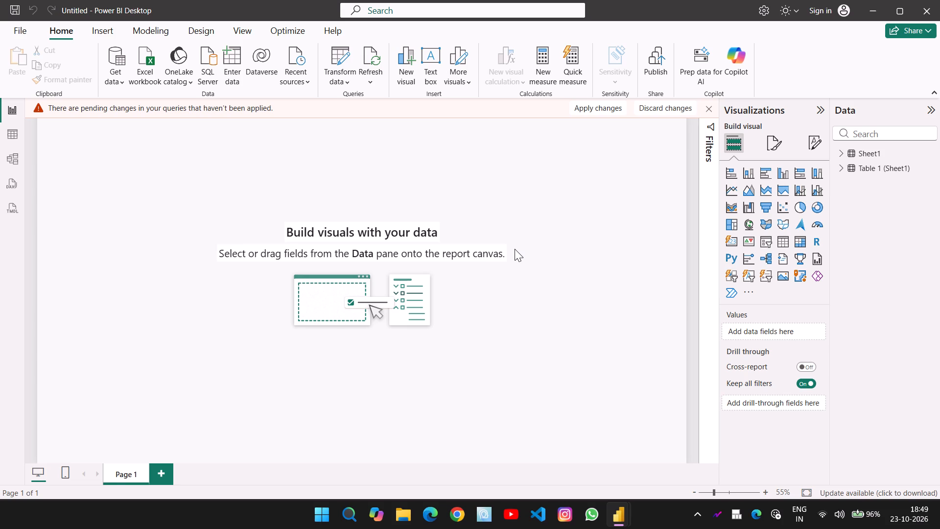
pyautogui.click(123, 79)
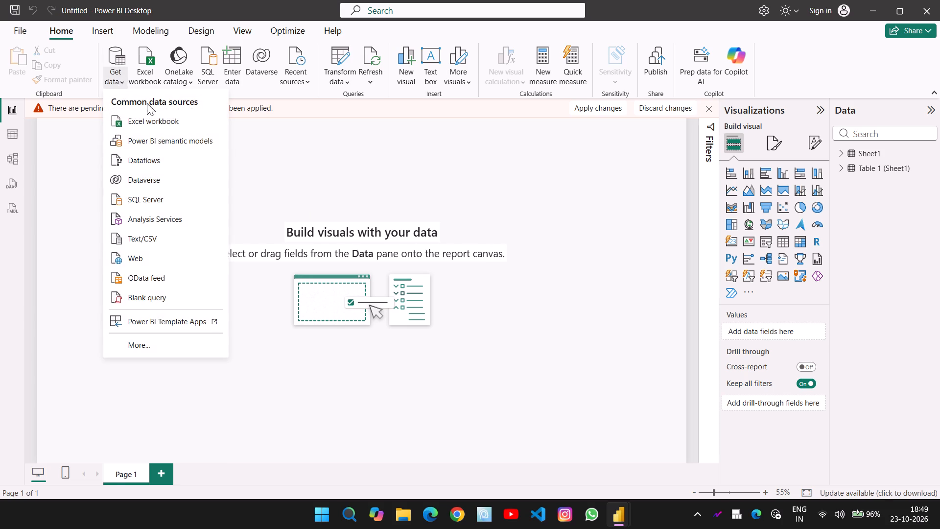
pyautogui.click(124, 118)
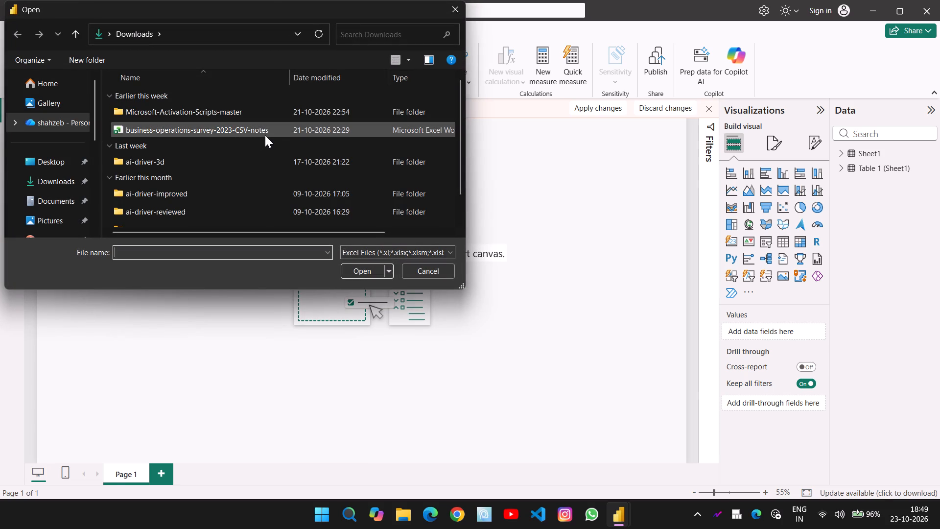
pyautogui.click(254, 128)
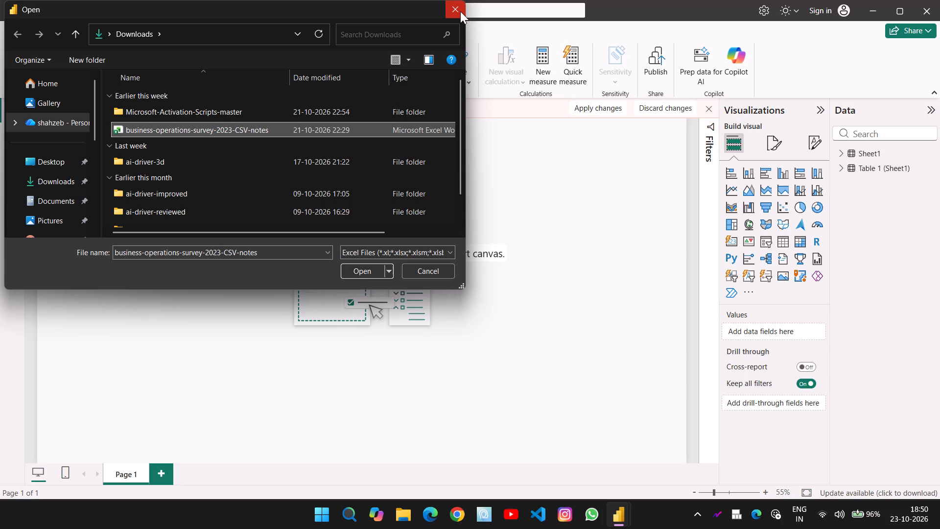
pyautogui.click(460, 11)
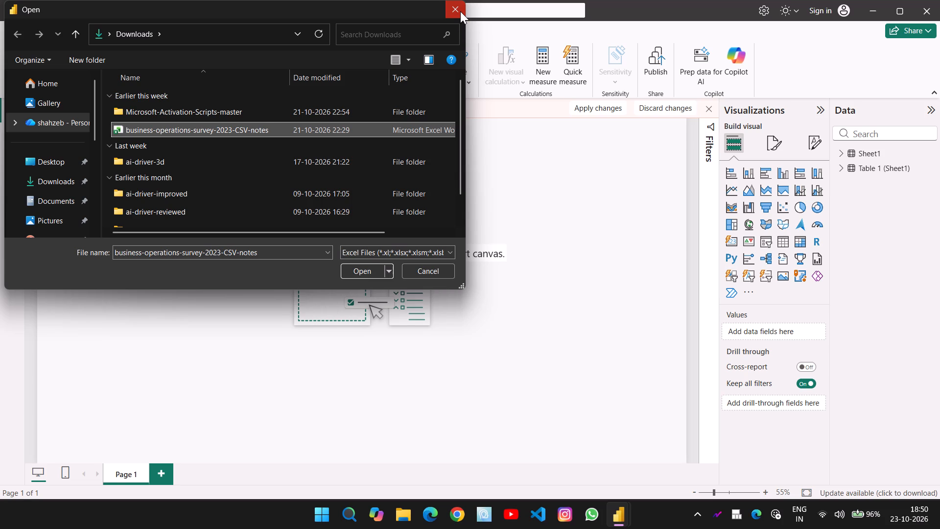
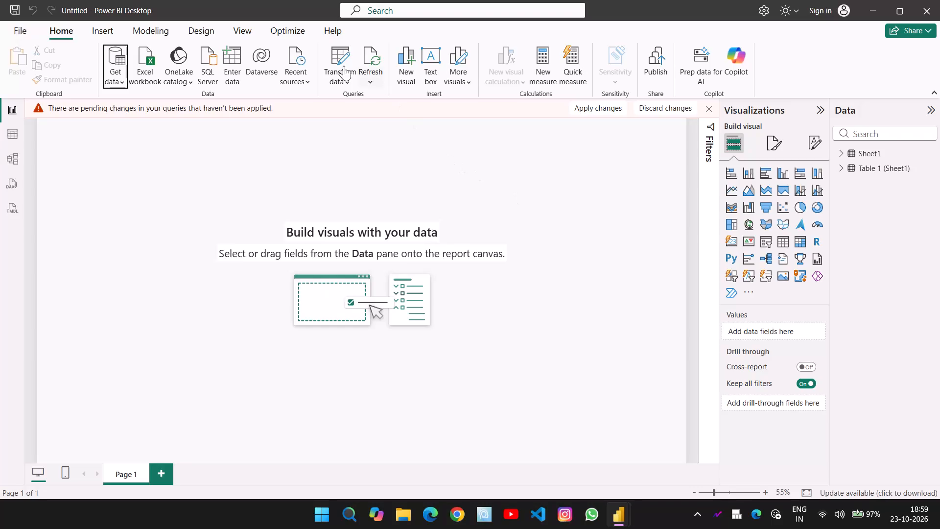
# Load Sheet1 and the suggested Table 1 (Sheet1) from the business-operations-survey-2023-CSV-notes Excel workbook in Downloads.
pyautogui.click(121, 82)
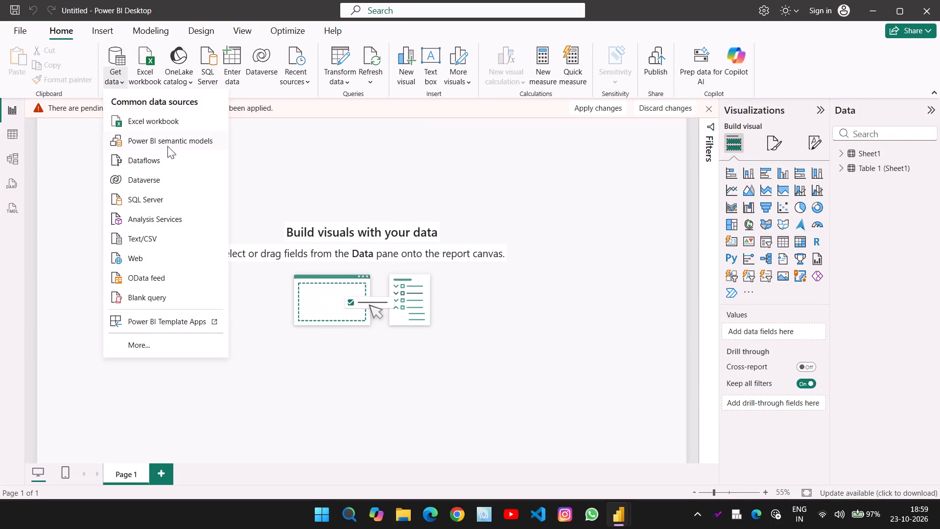
pyautogui.click(170, 125)
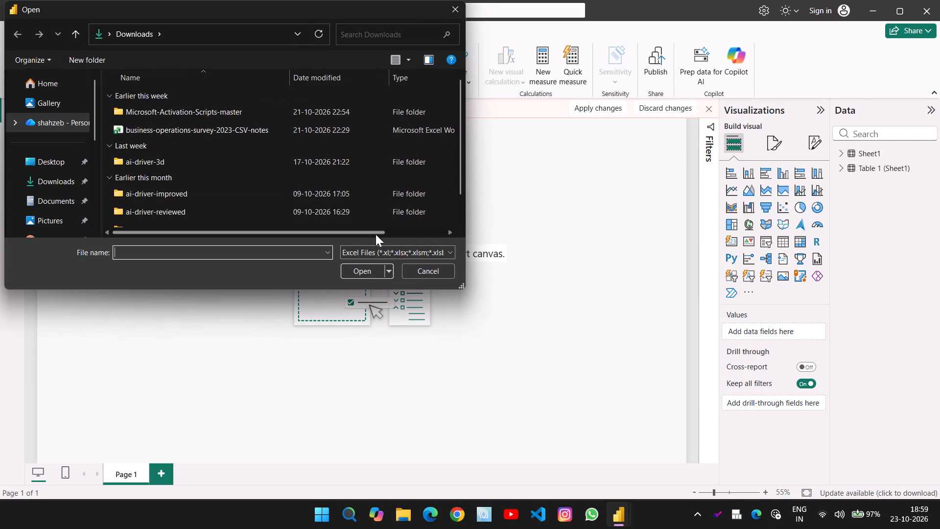
pyautogui.click(228, 127)
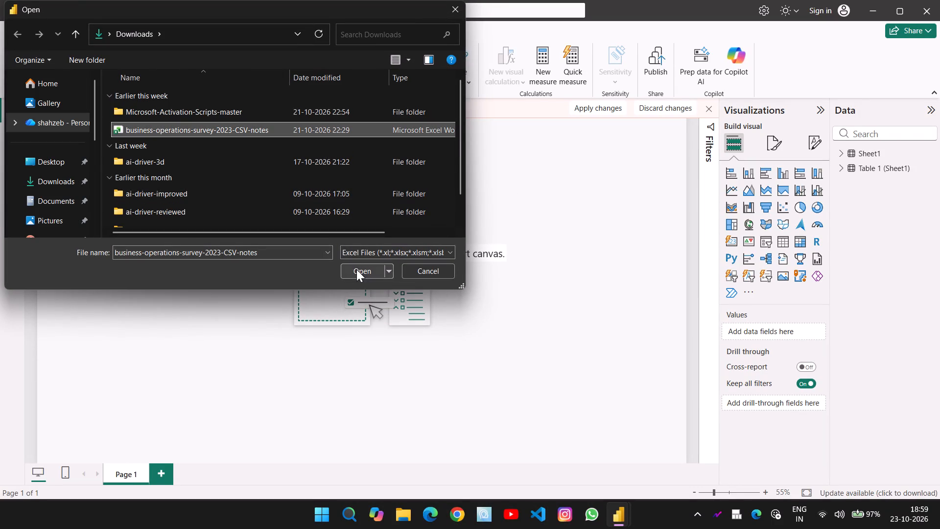
pyautogui.click(356, 269)
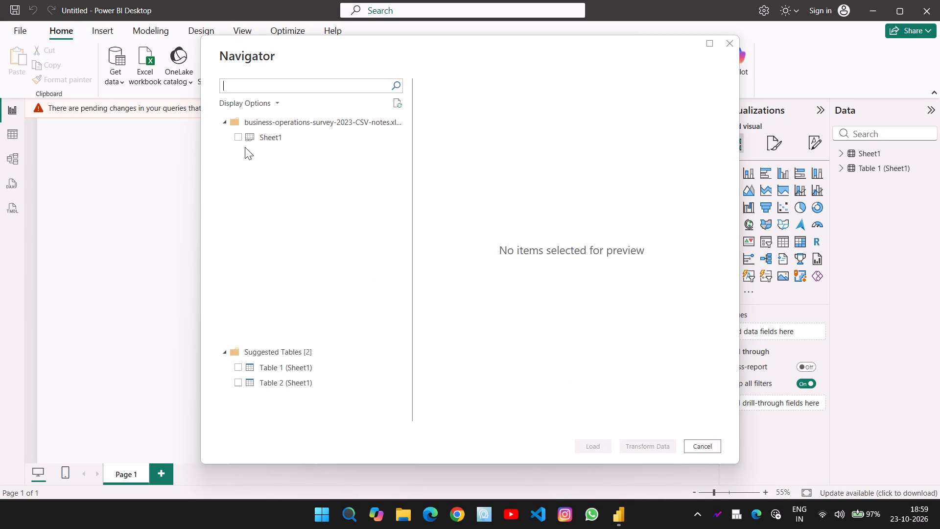
pyautogui.click(238, 139)
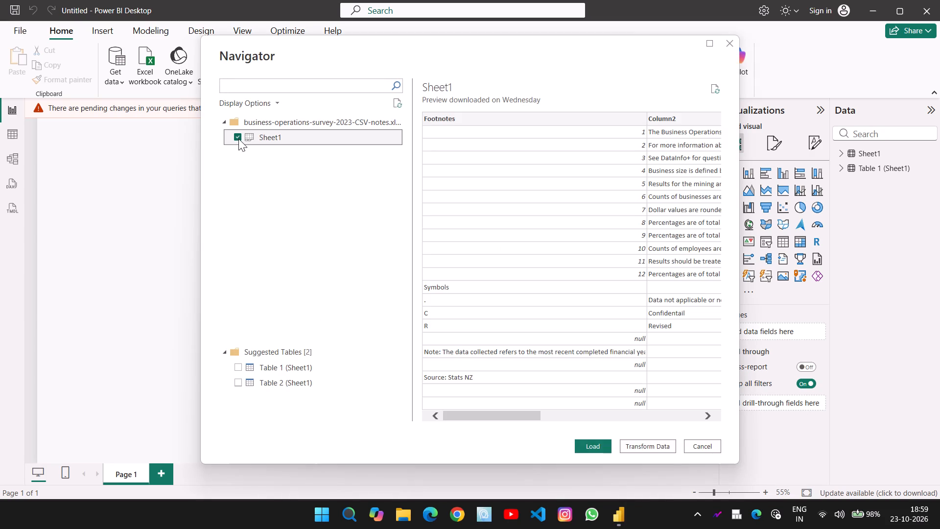
pyautogui.click(241, 367)
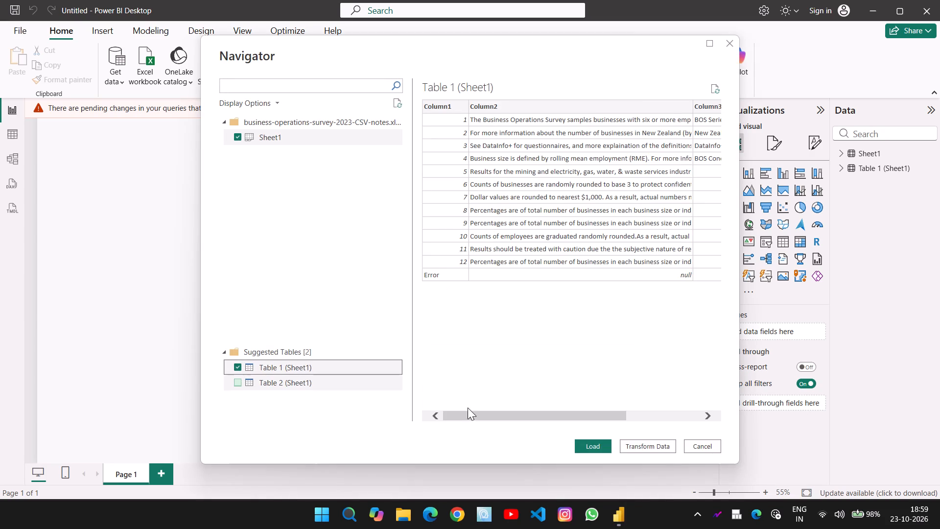
pyautogui.click(595, 444)
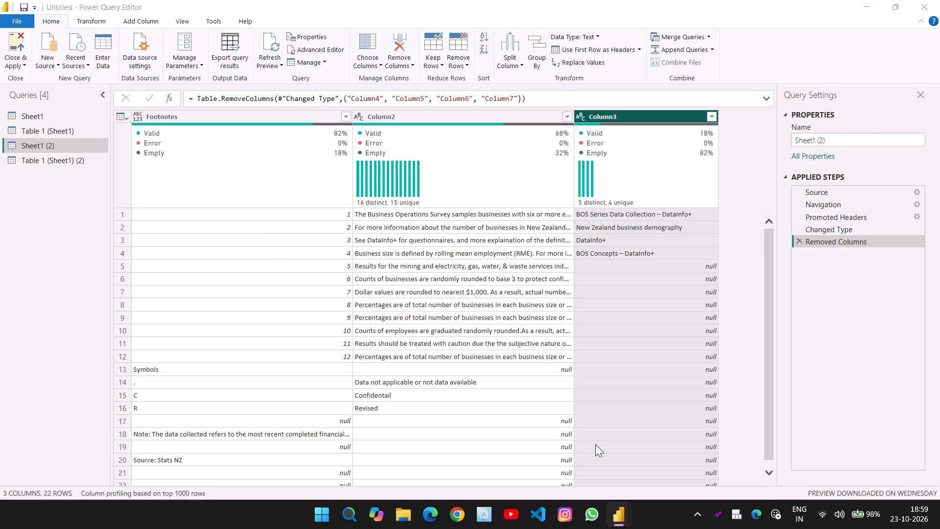
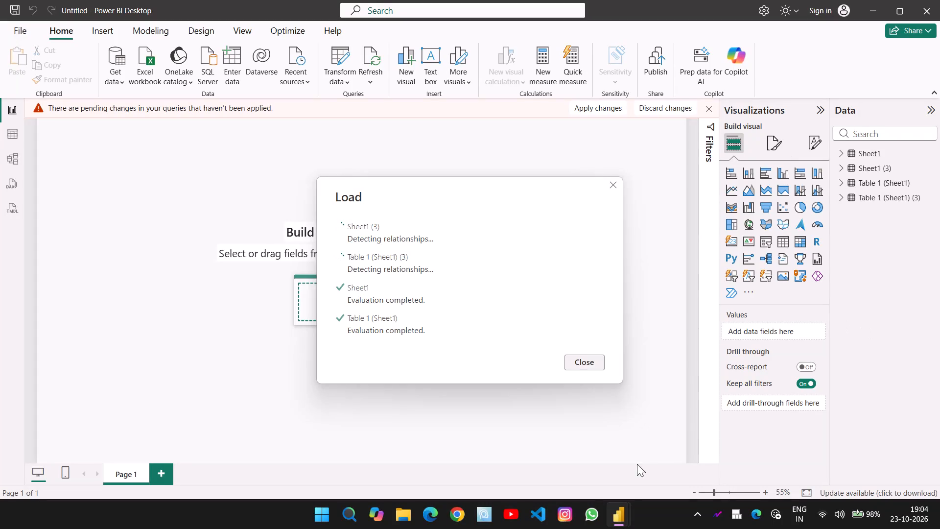
# Dismiss the load progress window and refresh the outdated data preview of the Sheet1 (3) query in Power Query Editor.
pyautogui.click(587, 360)
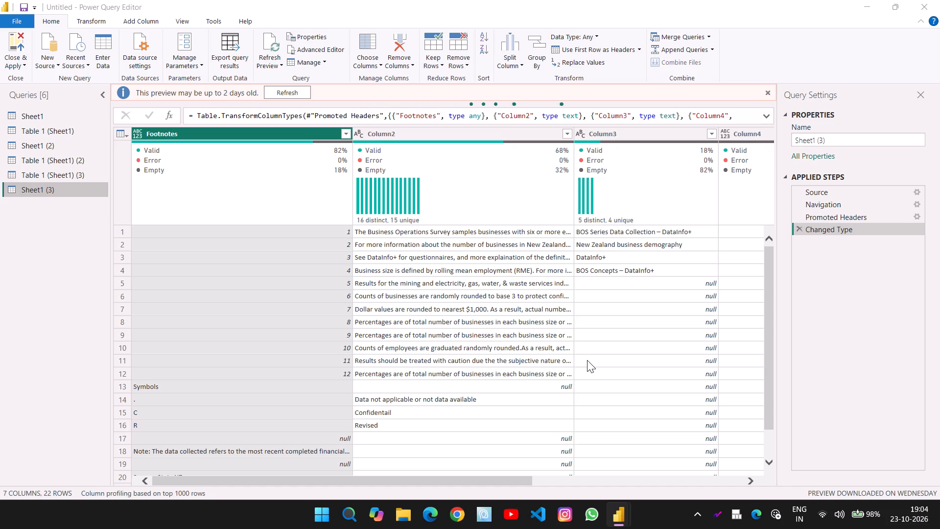
pyautogui.click(295, 95)
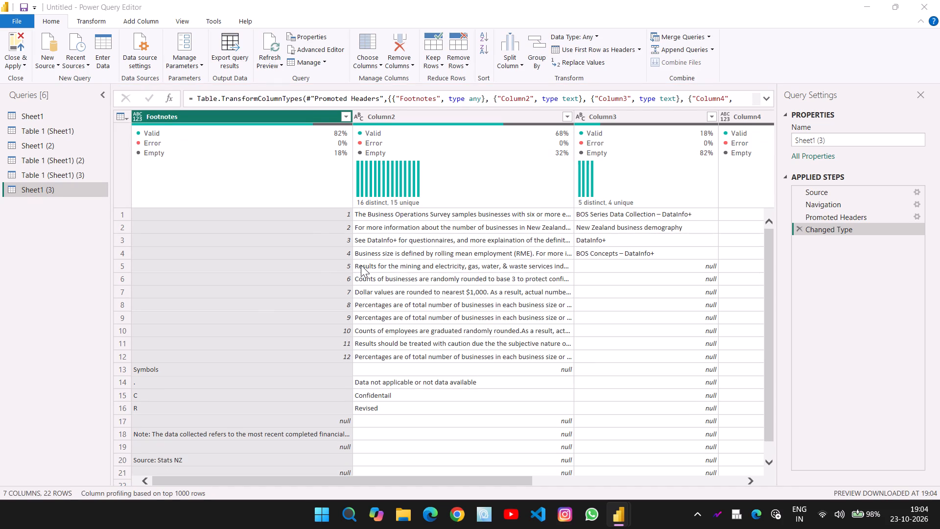